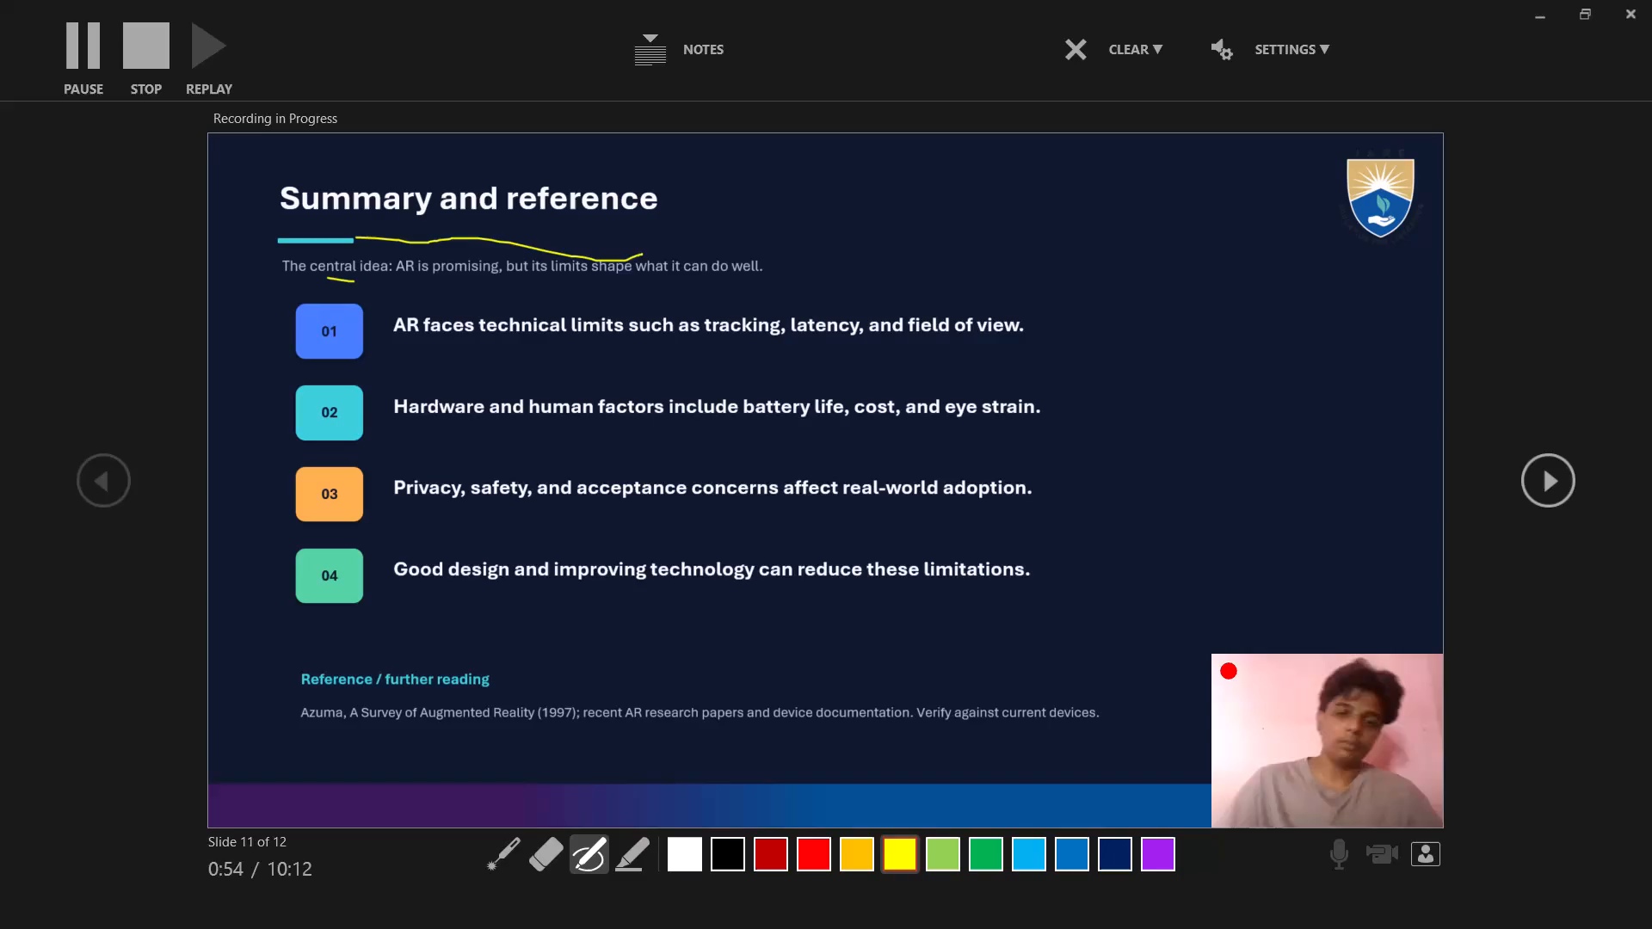
Advance the narrated recording to the closing Thank You slide, stop recording and return to the normal editing view.
left_click(1541, 465)
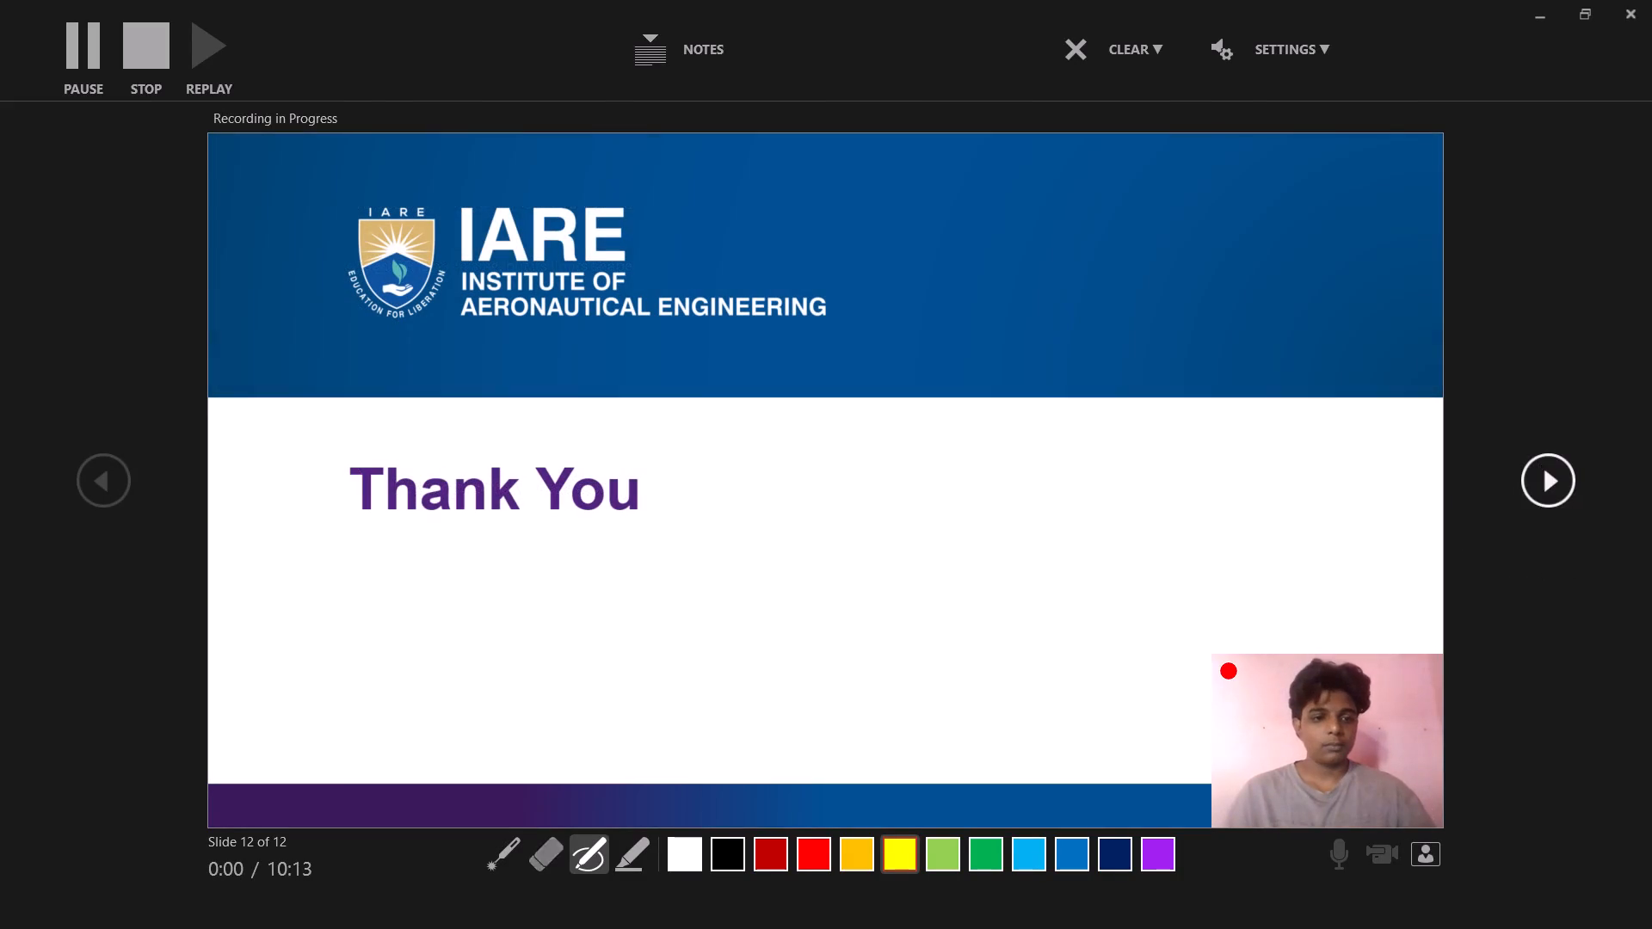
left_click(71, 70)
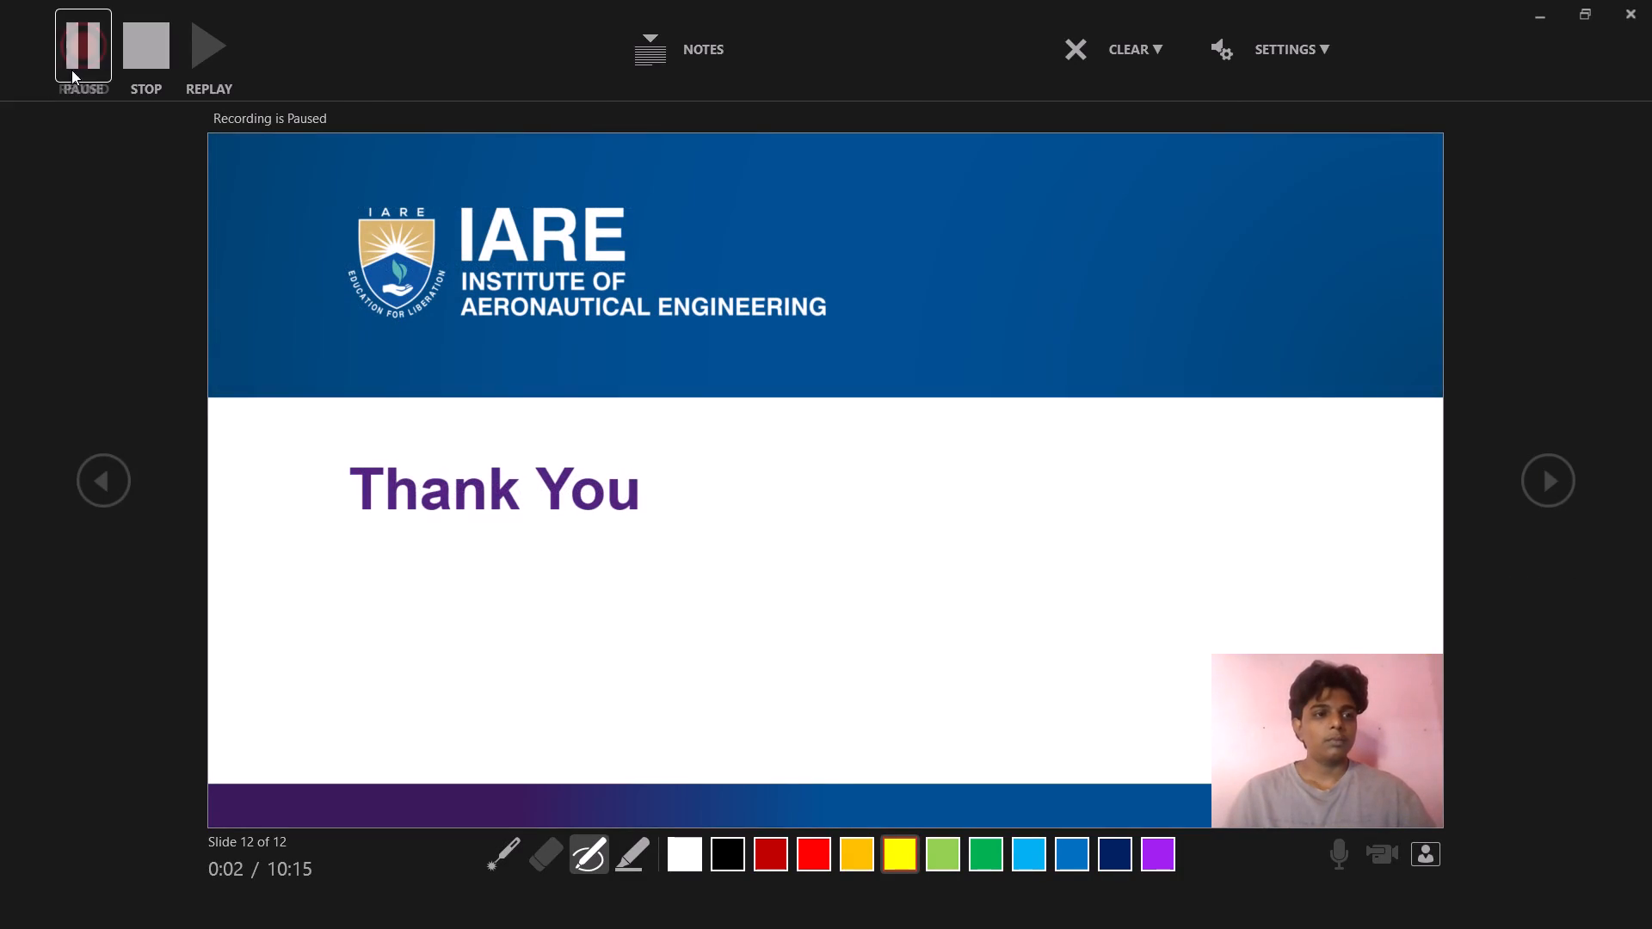
left_click(145, 40)
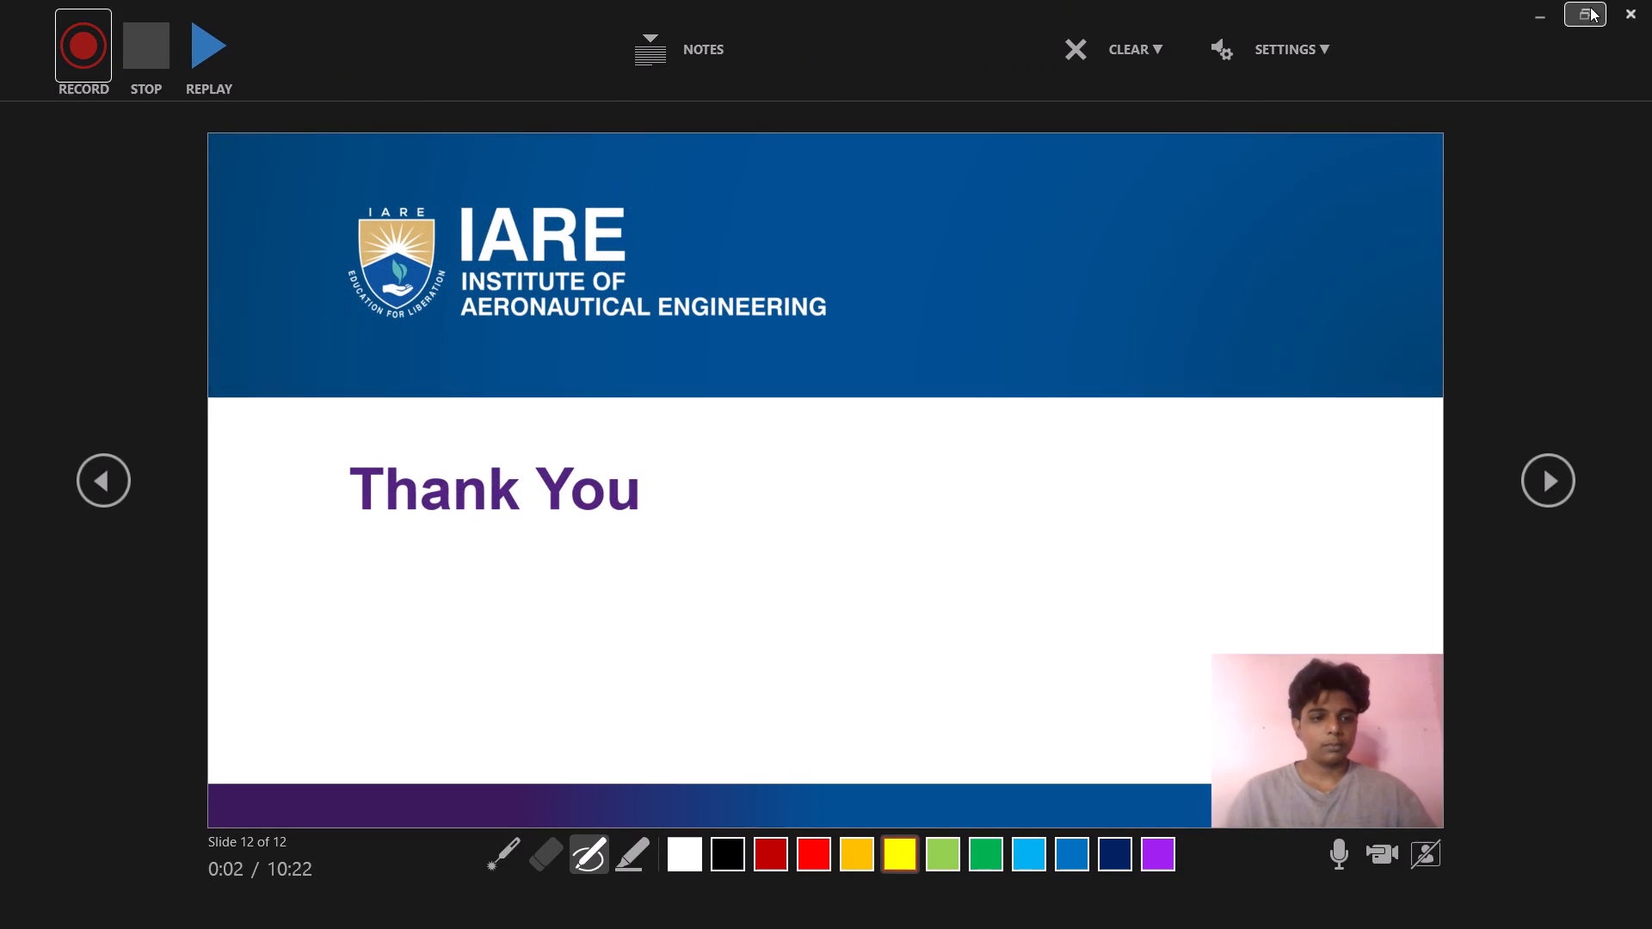
left_click(1618, 17)
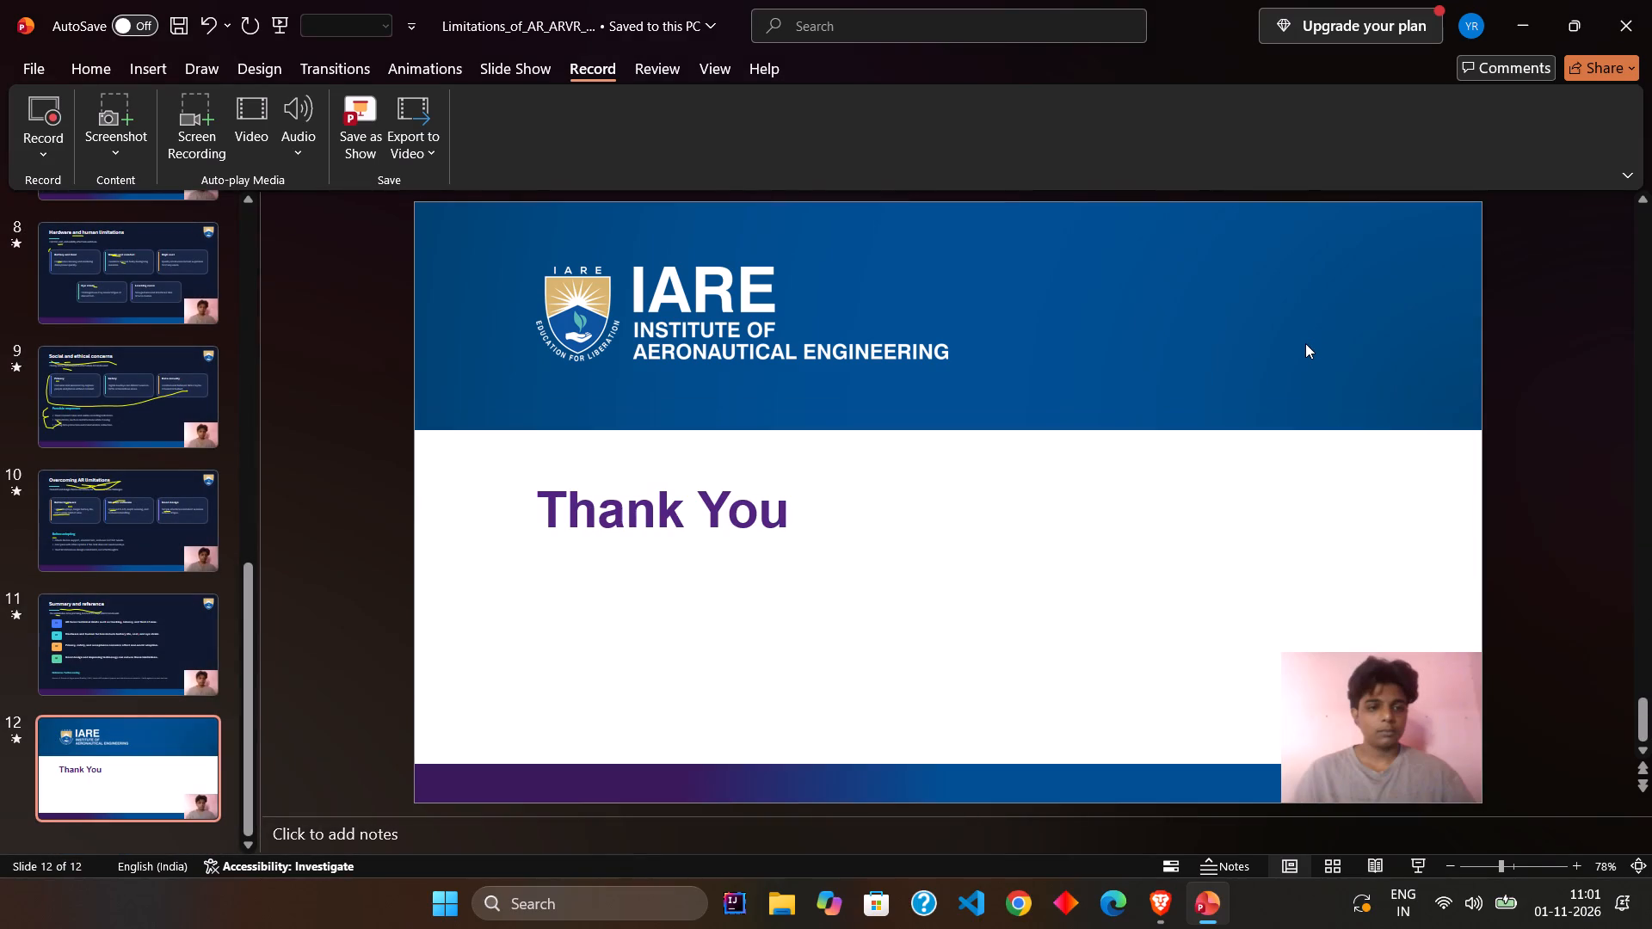
Return to slide 1 and slightly shrink its camera video, keeping it anchored in the slide's bottom-right corner.
key("Left")
key("Left")
key("Left")
key("Left")
key("Left")
key("Left")
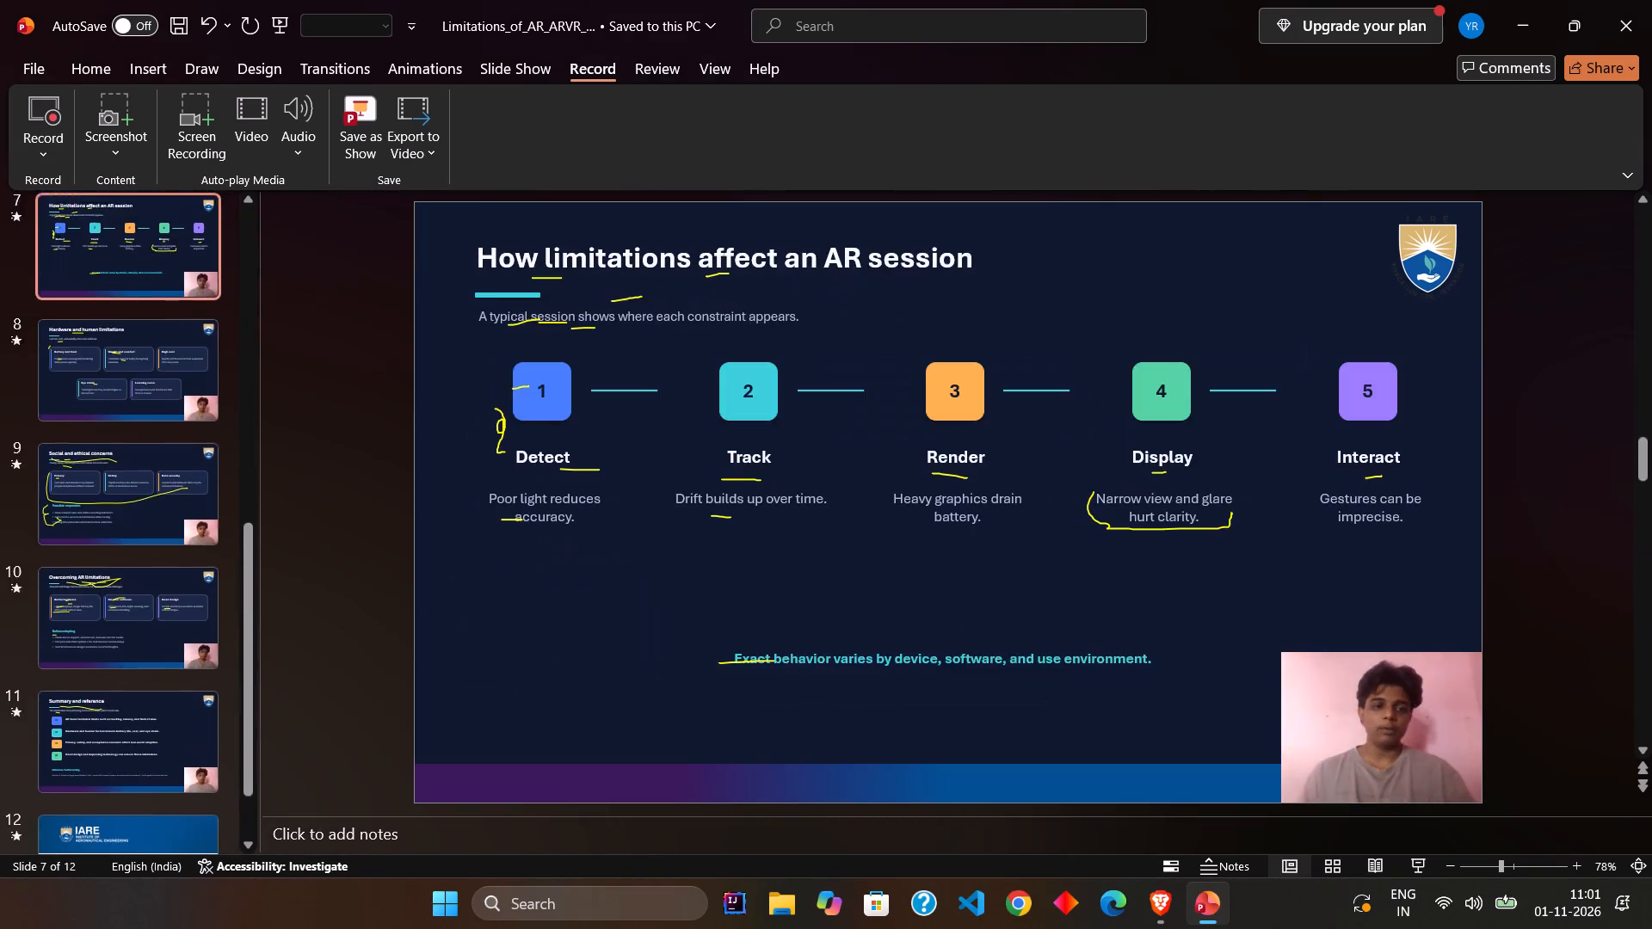
key("Left")
key("Left")
key("Left")
key("Left")
key("Left")
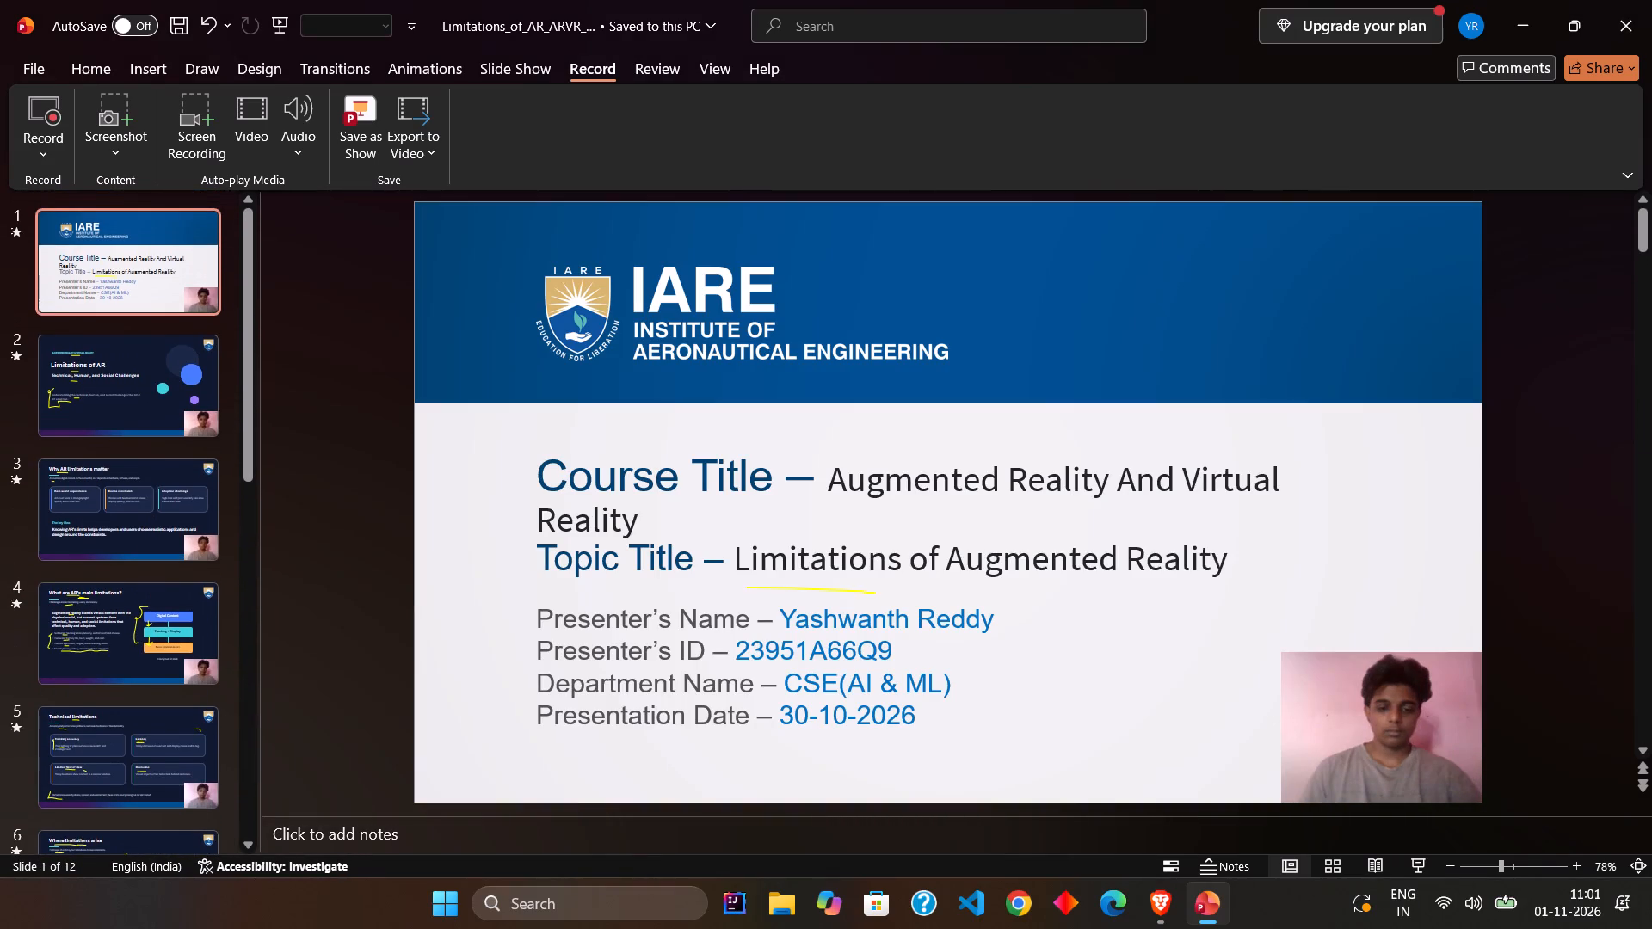
key("Left")
key("Left")
left_click(1349, 692)
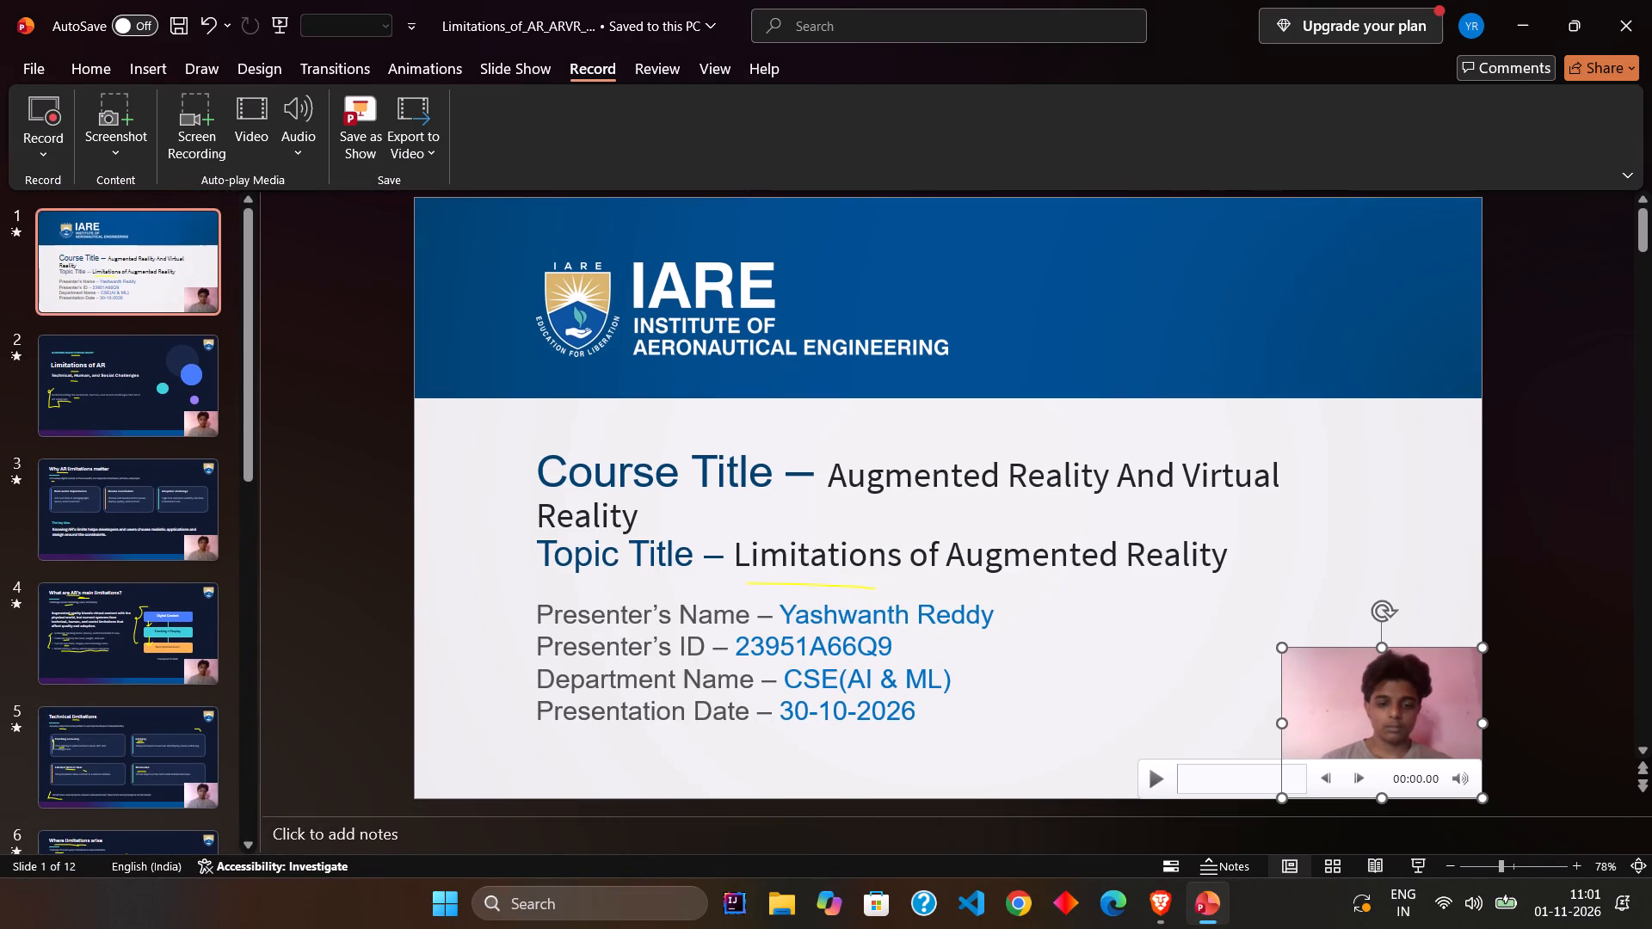
left_click_drag(1285, 649, 1311, 679)
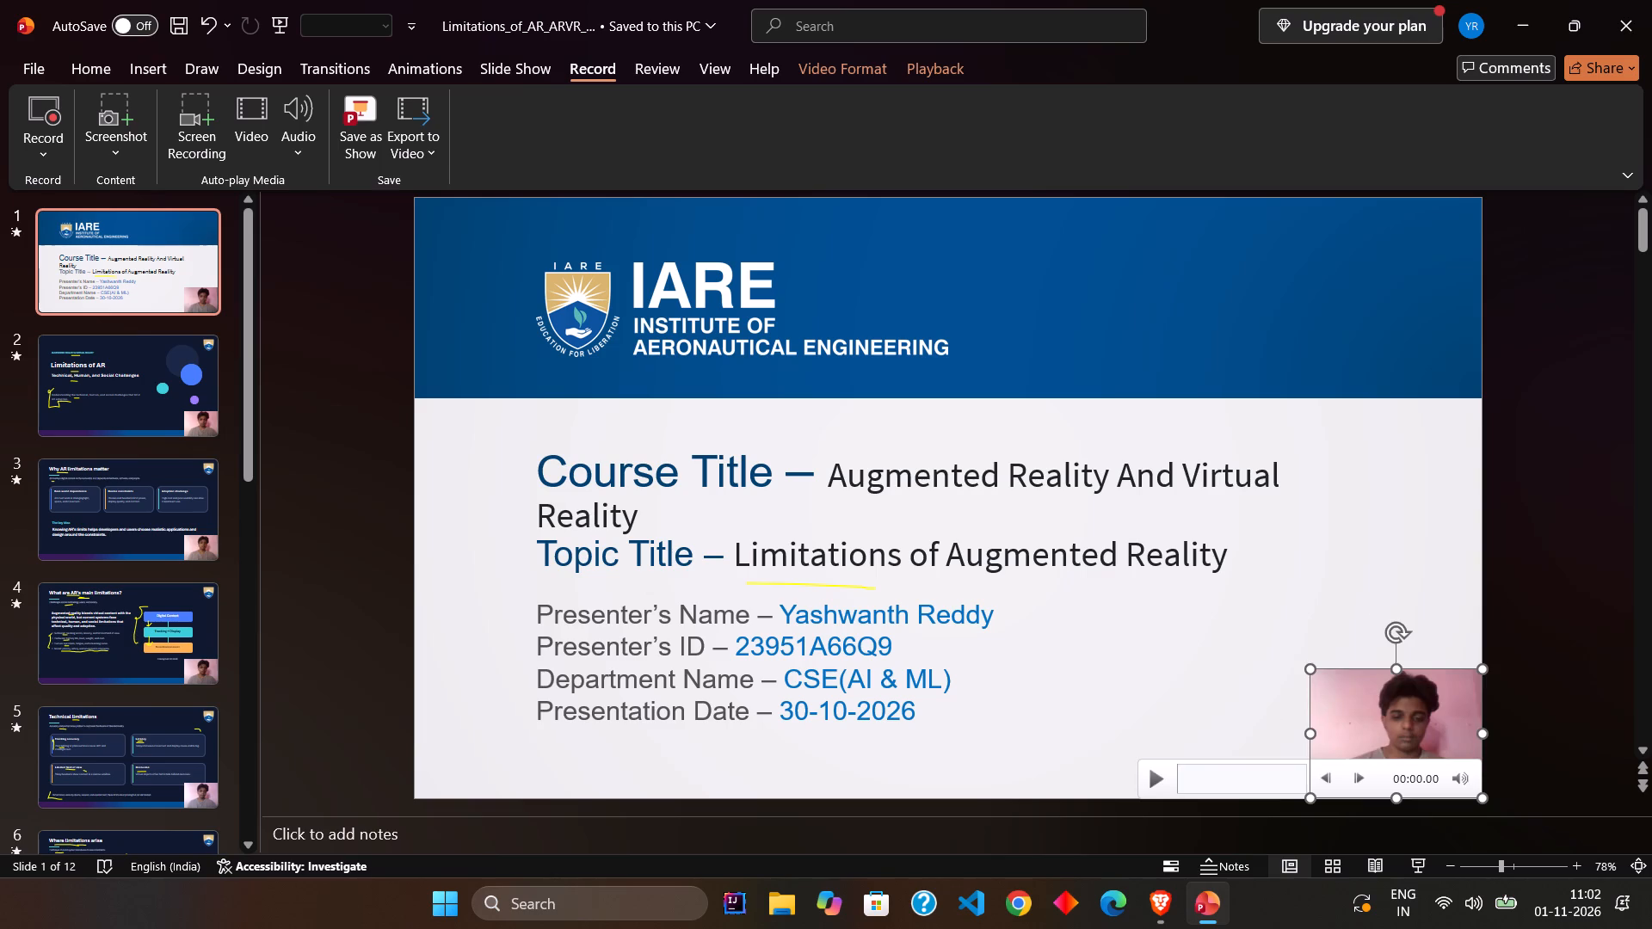
Shrink the camera videos on slides 2 and 3 slightly toward the slide's bottom-right corner.
left_click(158, 391)
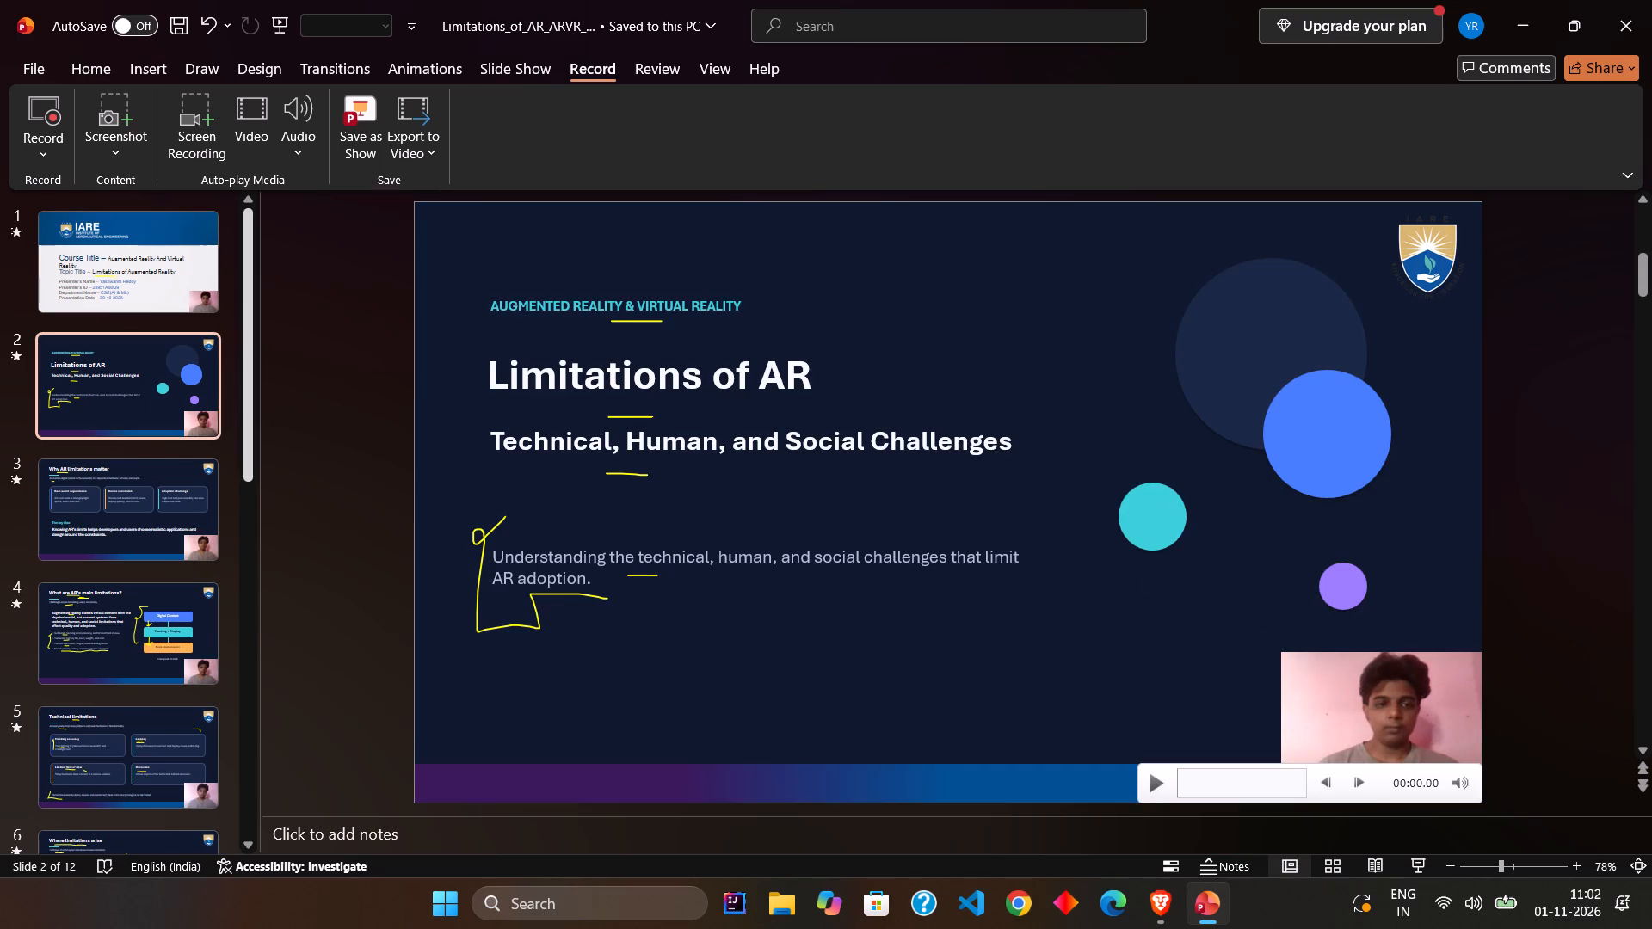
left_click(1336, 708)
left_click_drag(1280, 649, 1313, 679)
left_click(136, 518)
left_click(1336, 671)
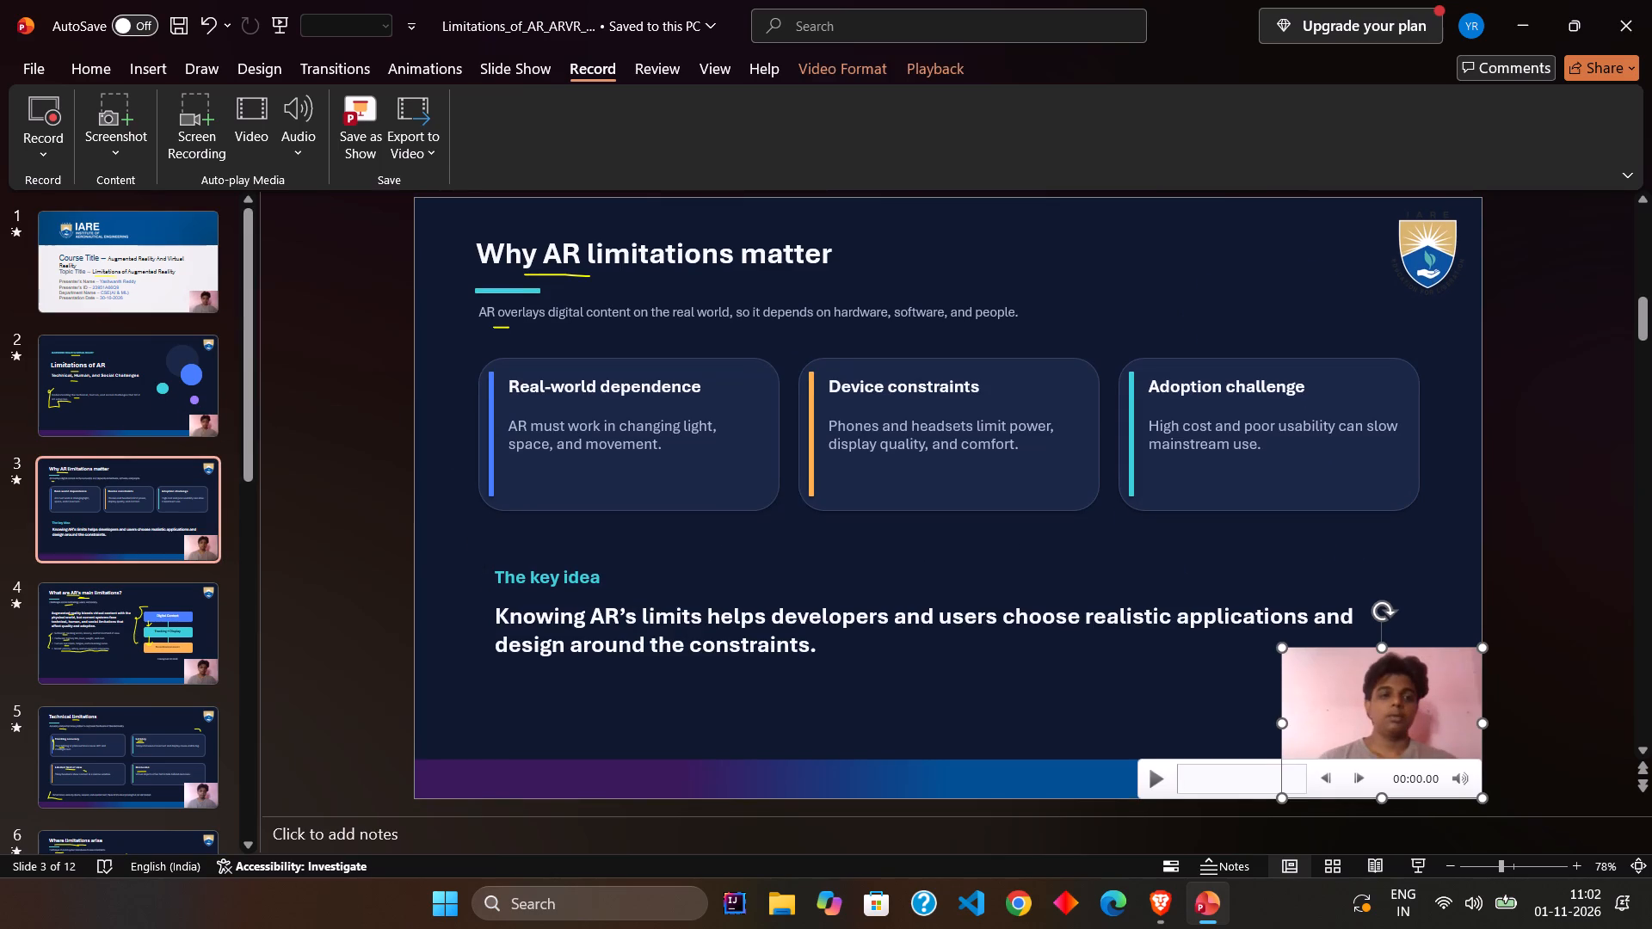
left_click_drag(1283, 647, 1322, 681)
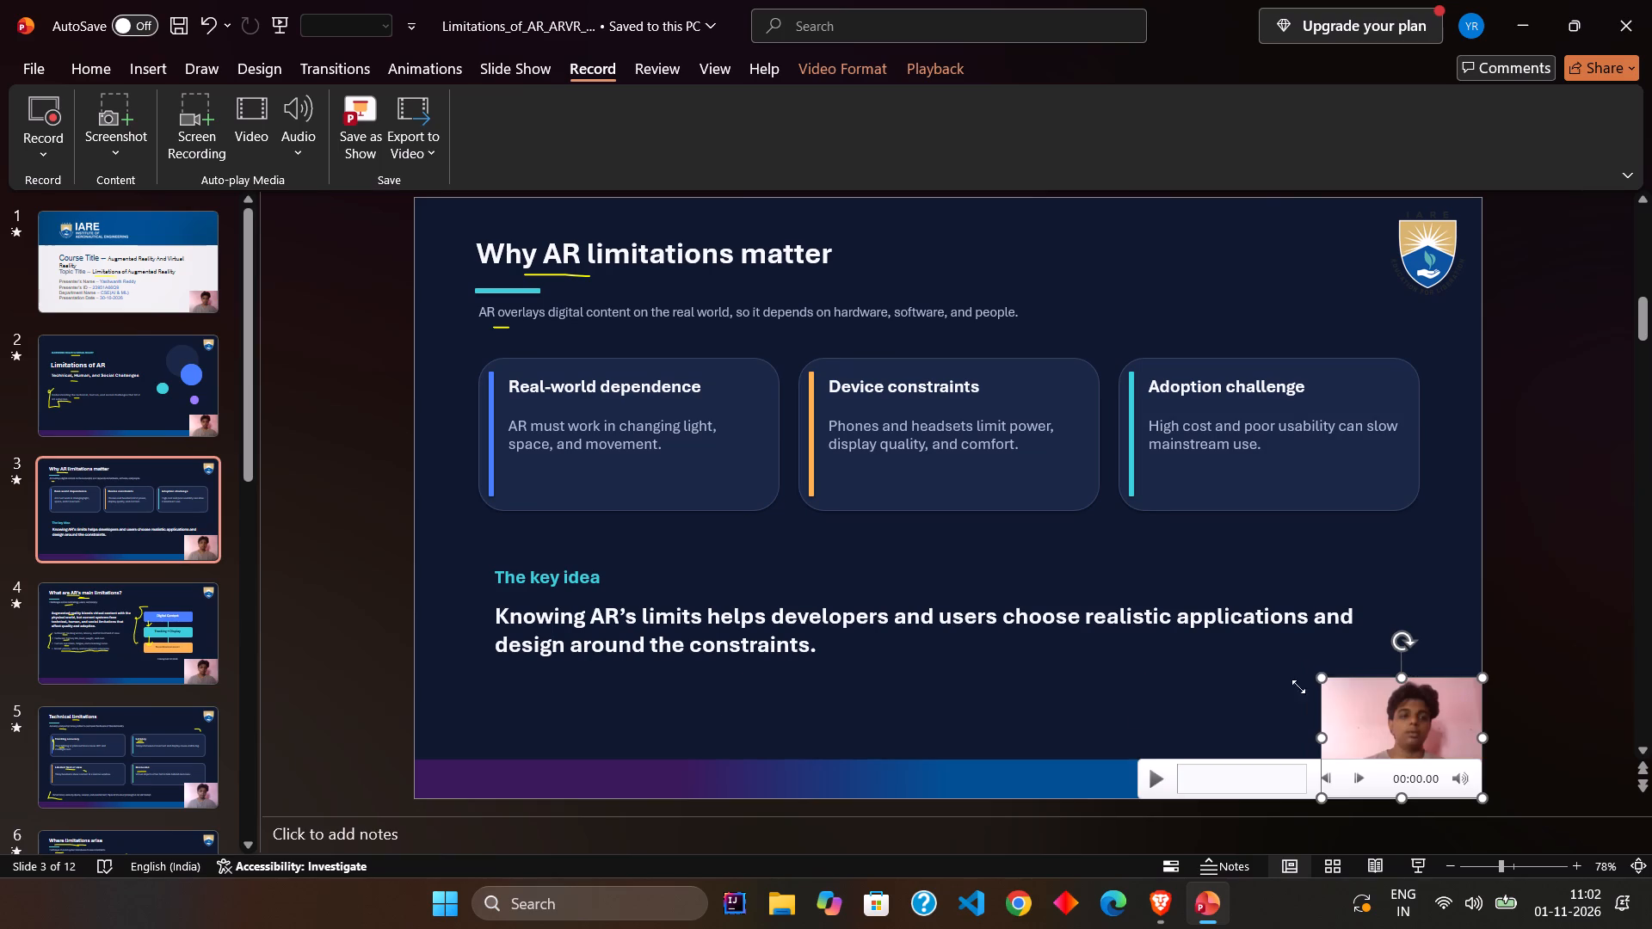
Shrink the camera videos on slide 4 (AR's main limitations) and slide 5 (Technical limitations) toward the bottom-right corner.
left_click(153, 666)
left_click(1435, 700)
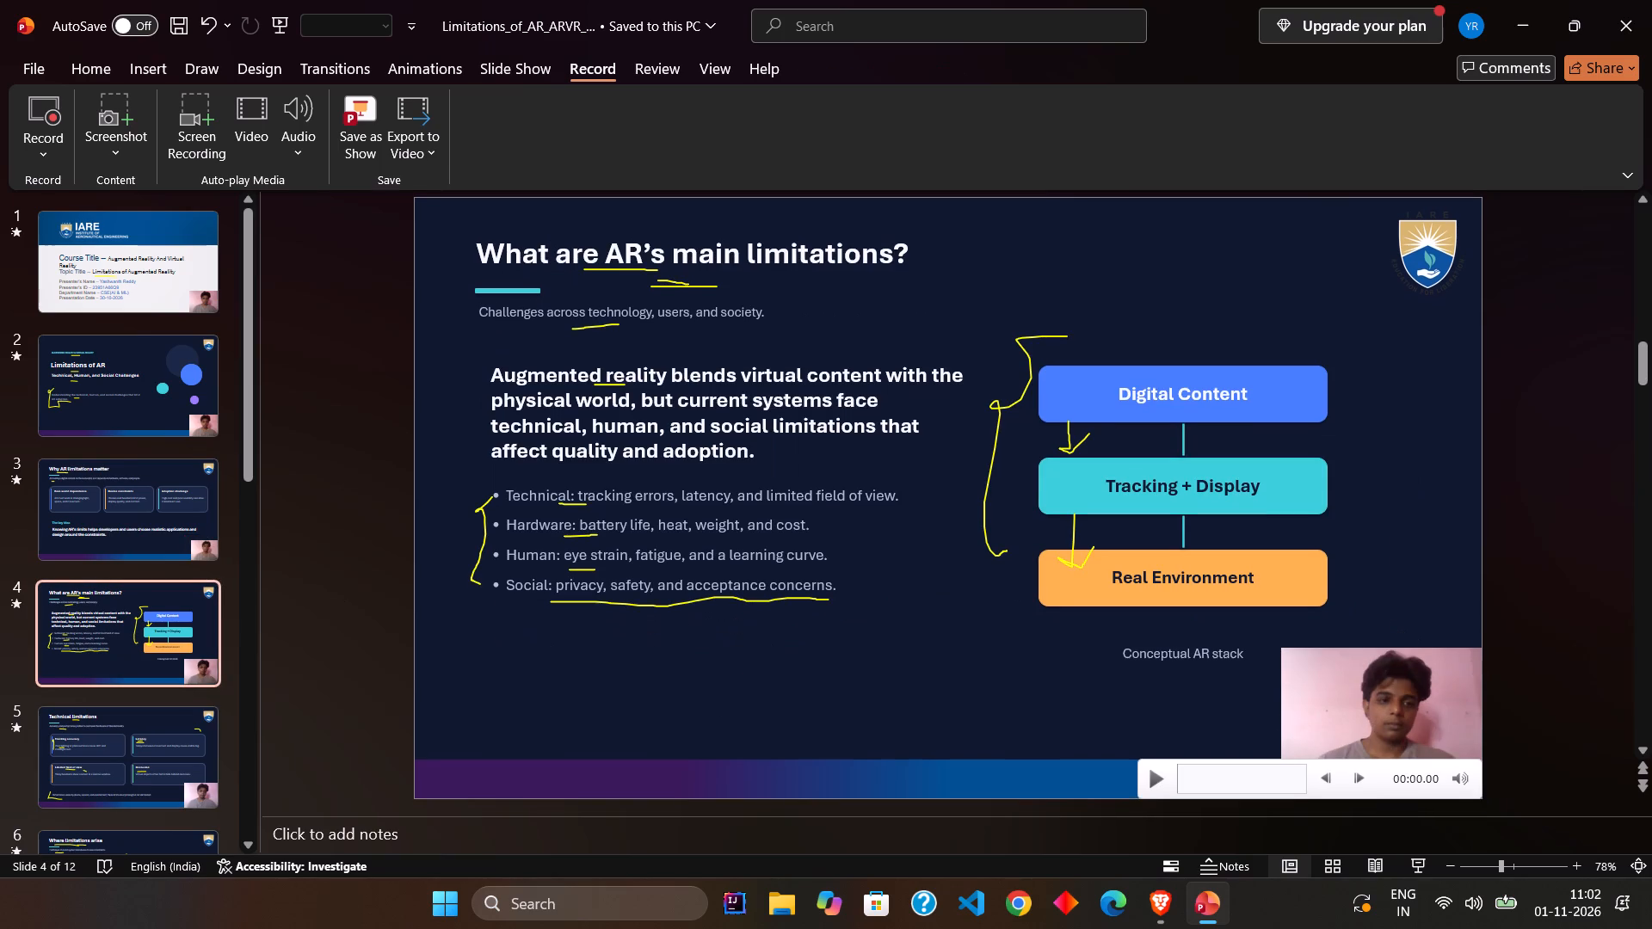
left_click_drag(1279, 652, 1323, 680)
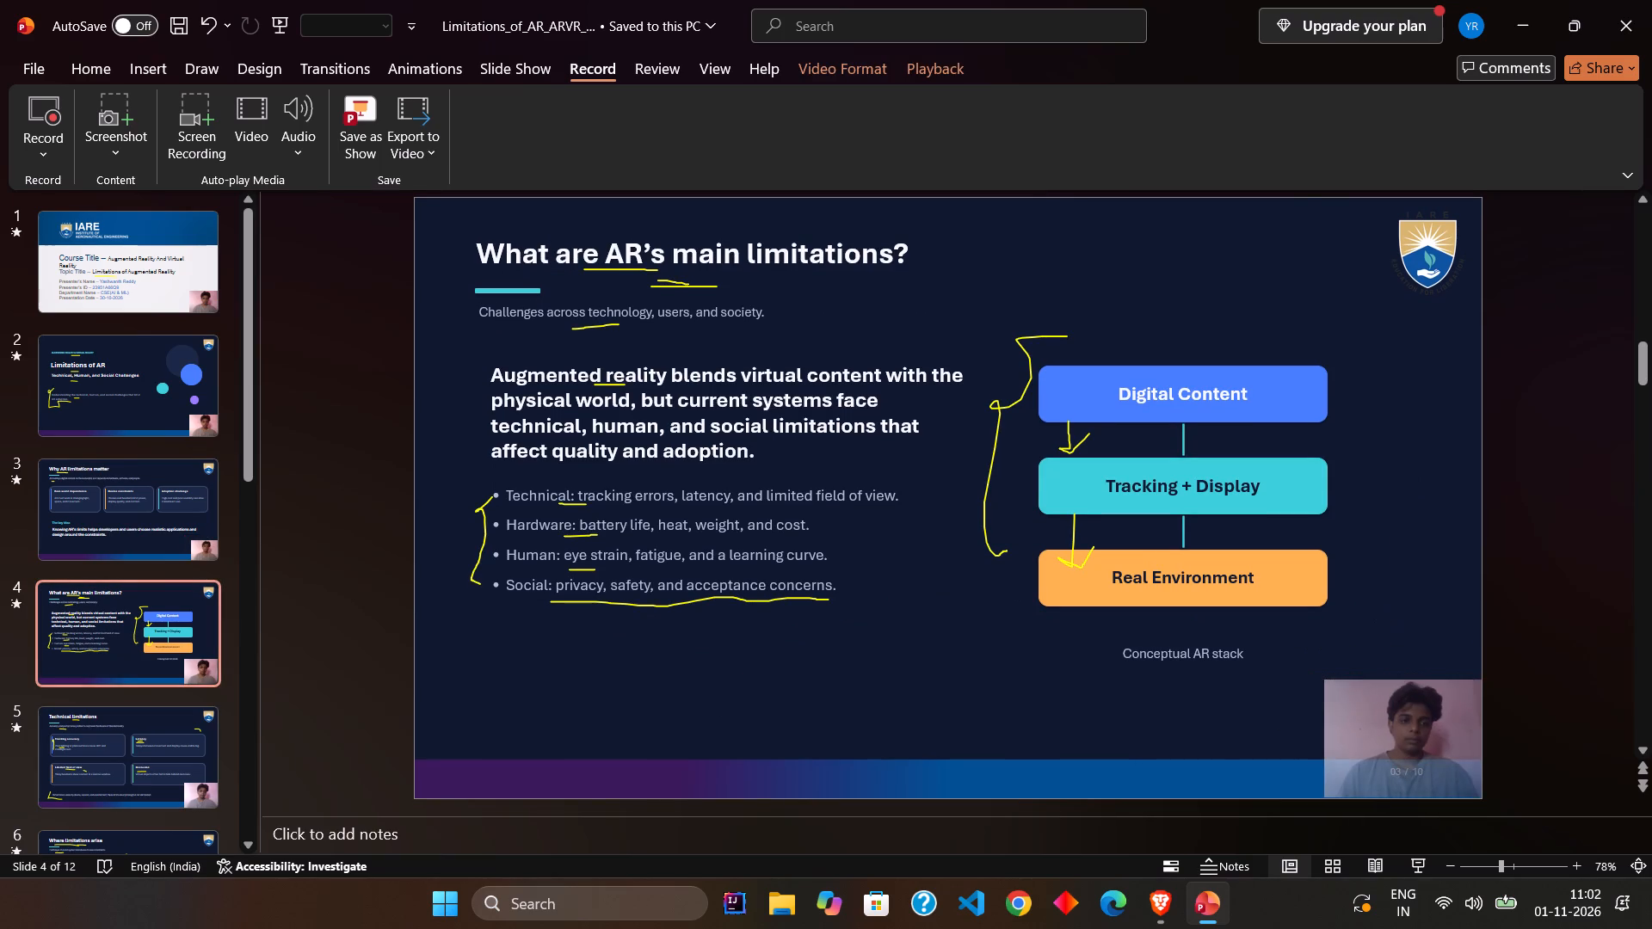
left_click_drag(1323, 680, 1303, 680)
left_click(155, 764)
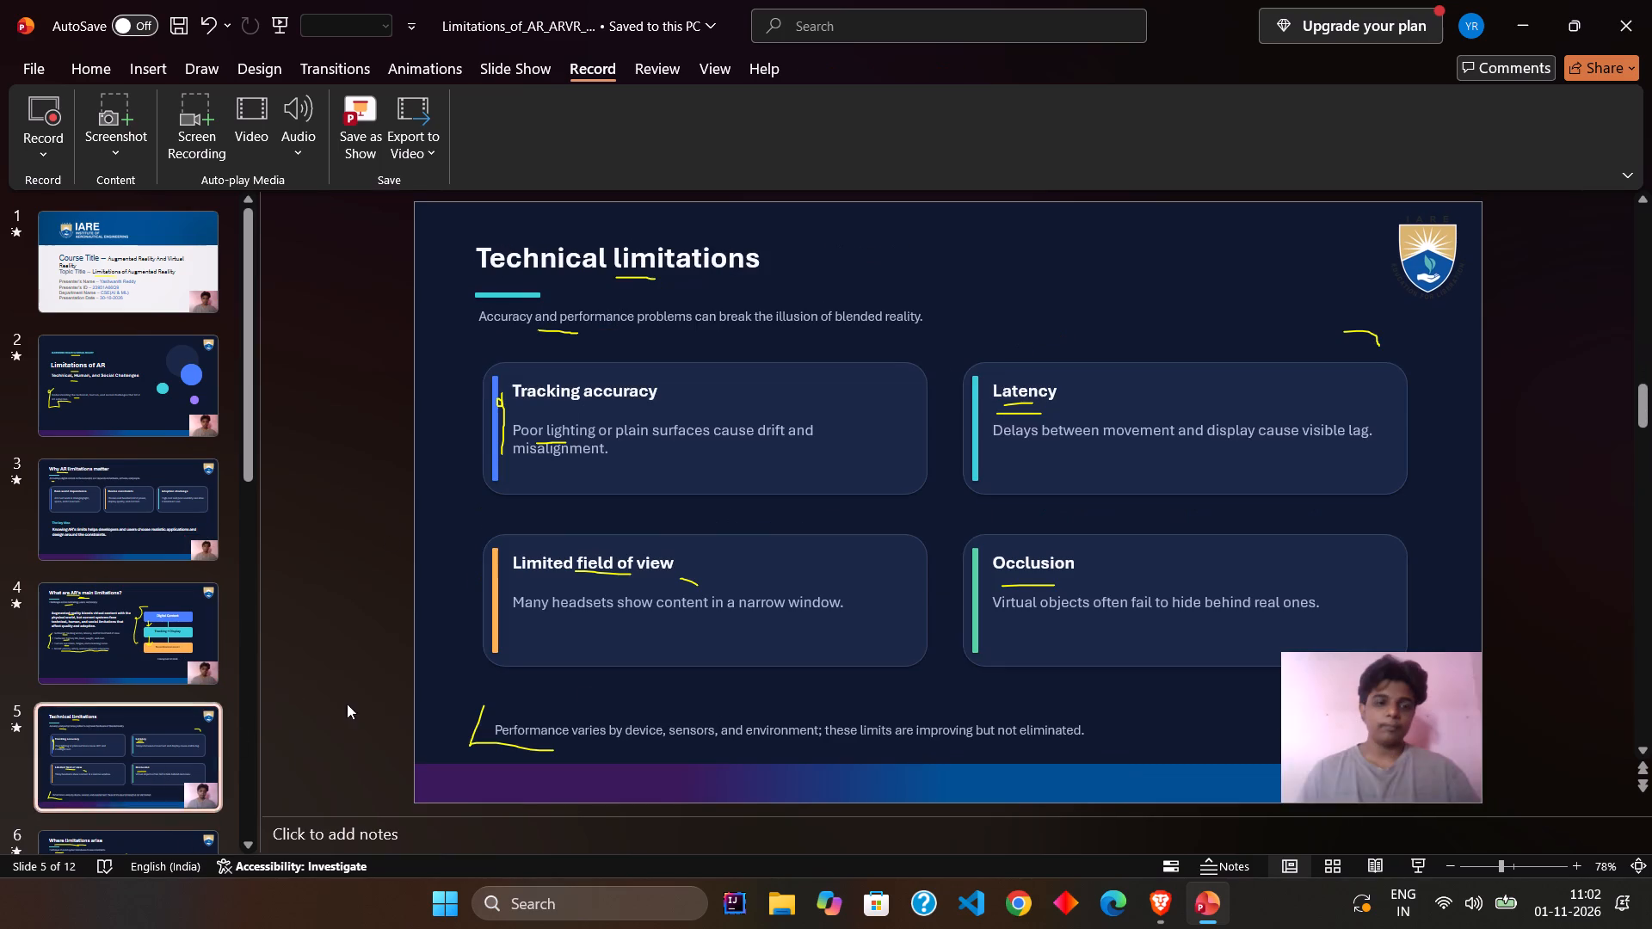
left_click(1359, 709)
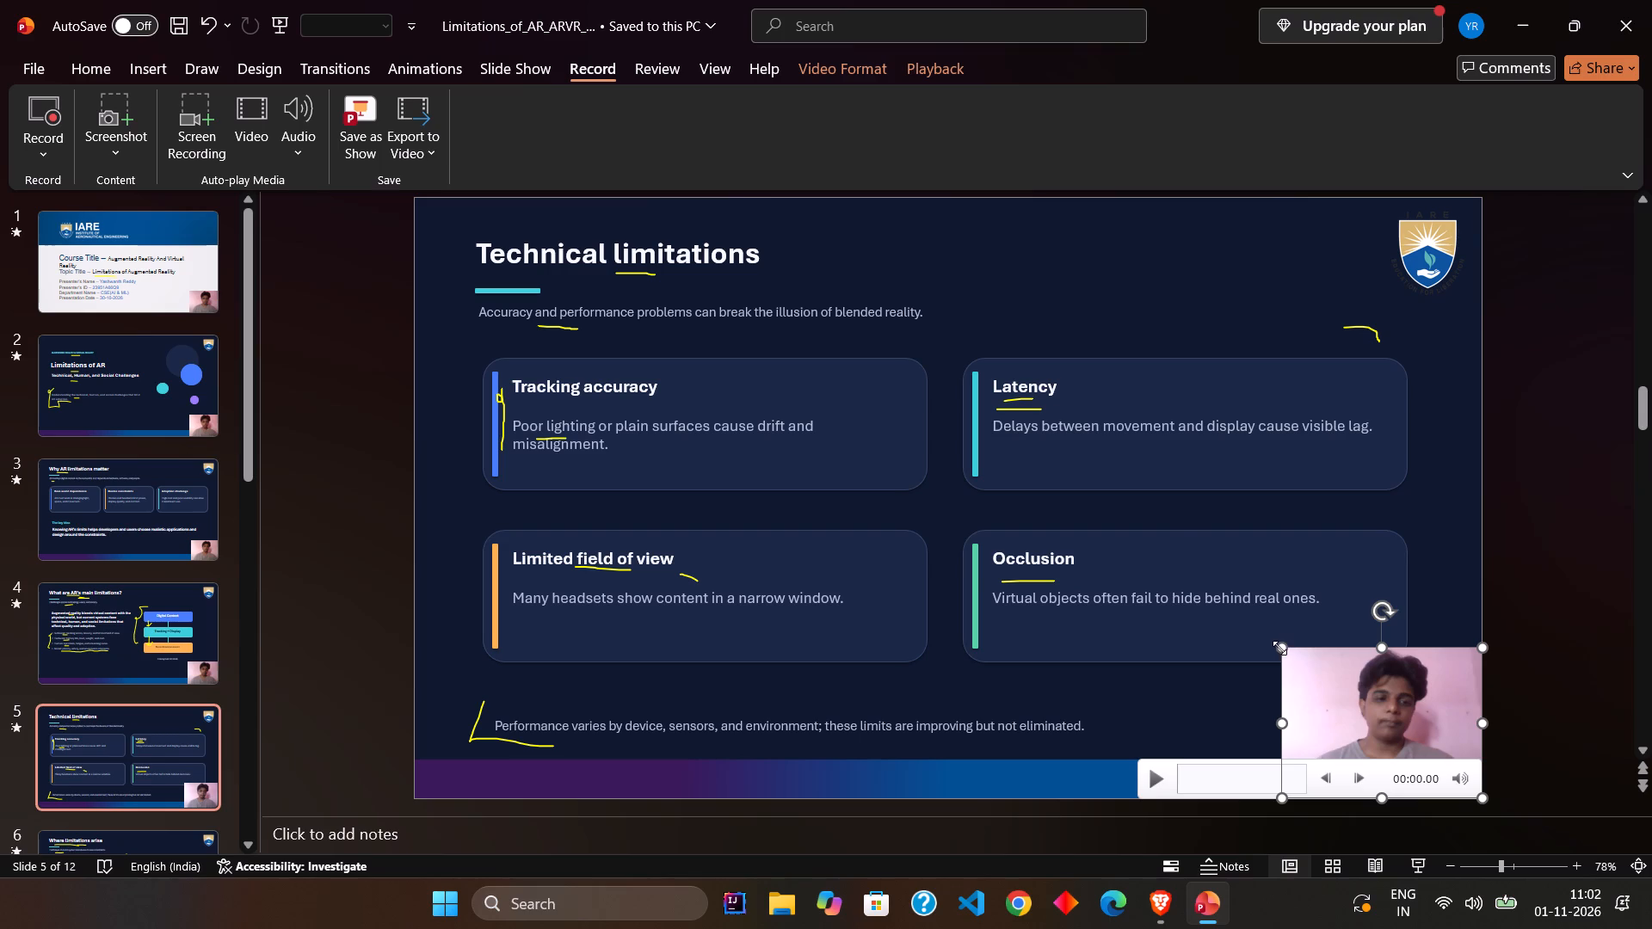
left_click_drag(1279, 648, 1314, 670)
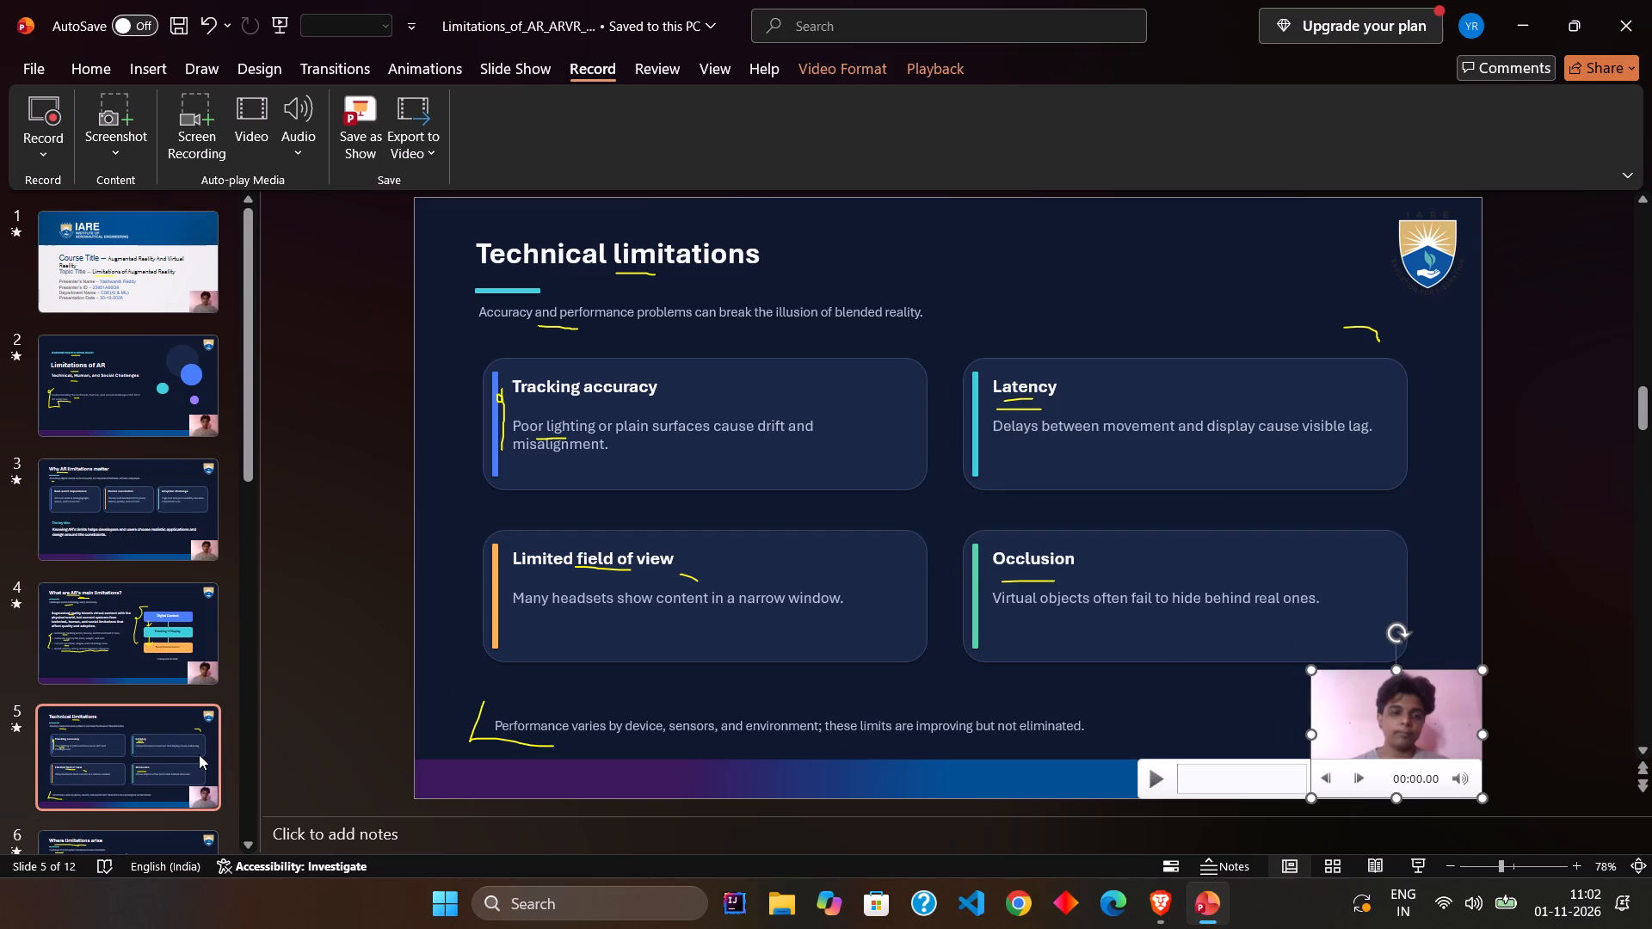
Shrink the camera videos on slide 6 (Where limitations arise) and slide 7 (How limitations affect an AR session) into the bottom-right corner.
key("Down")
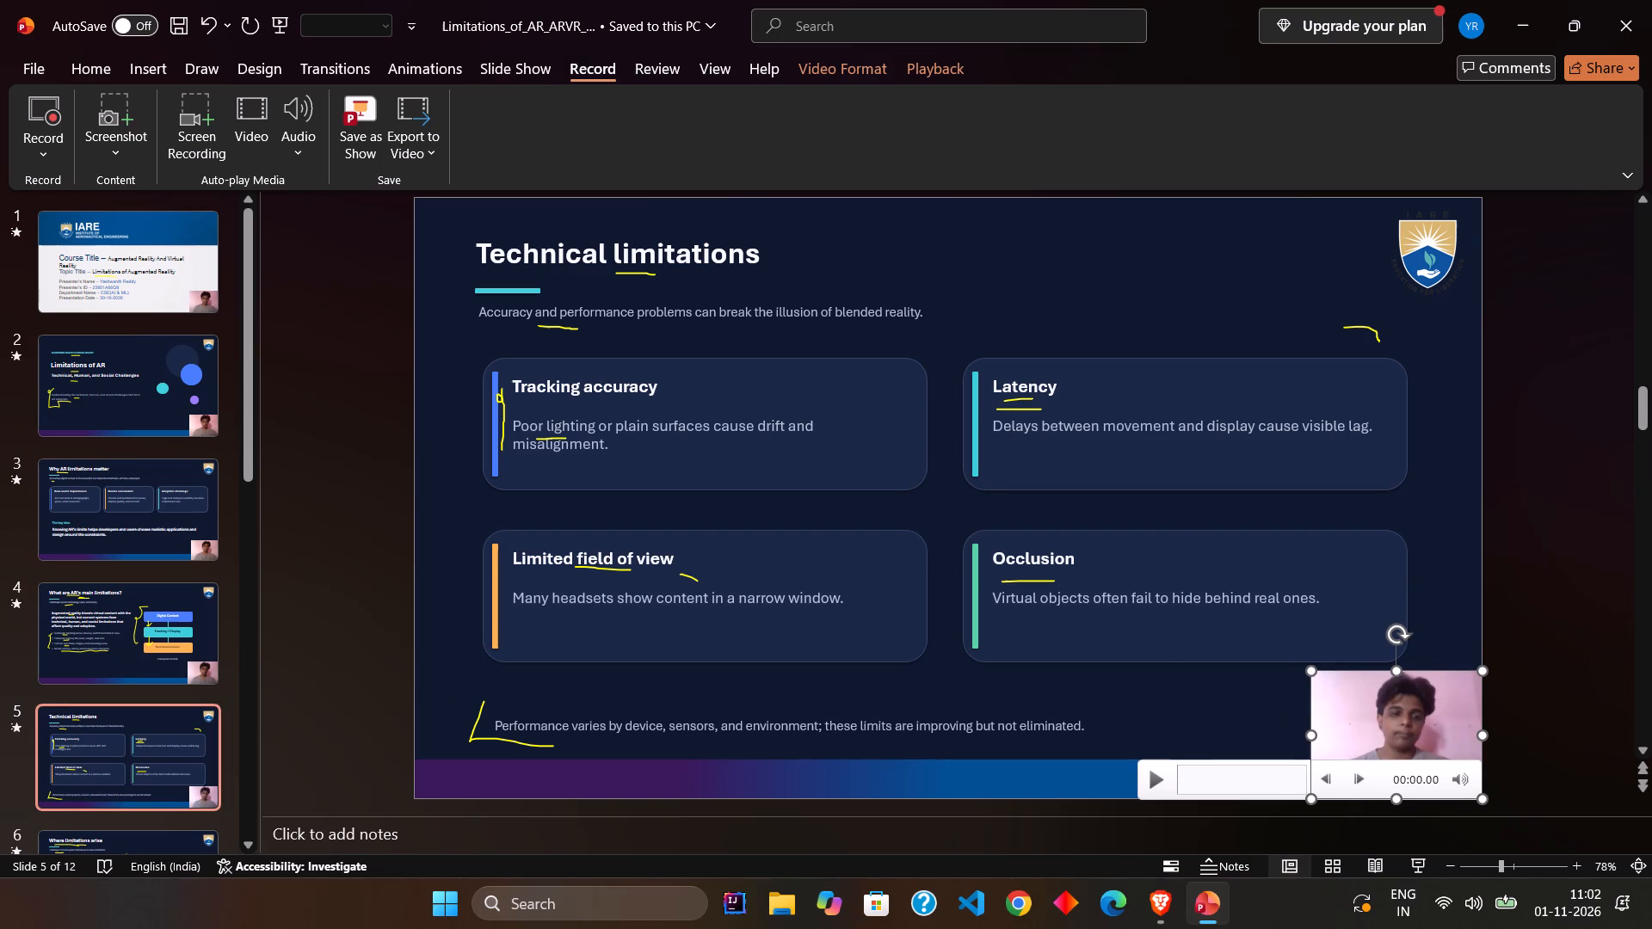
key("Right")
left_click(367, 766)
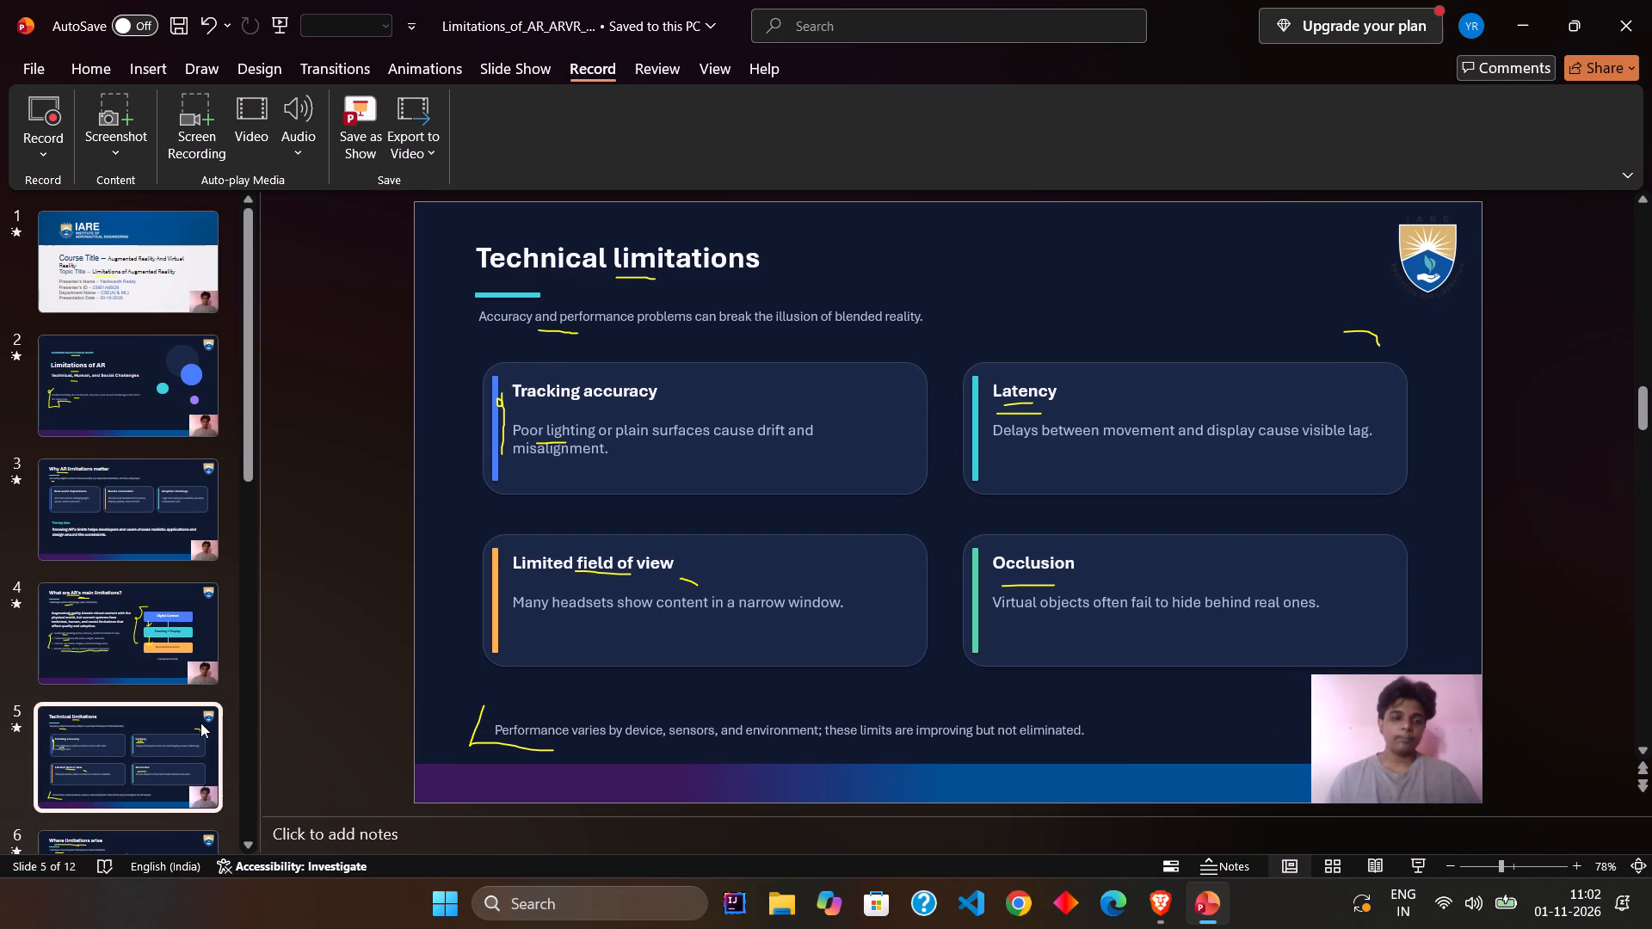
key("Down")
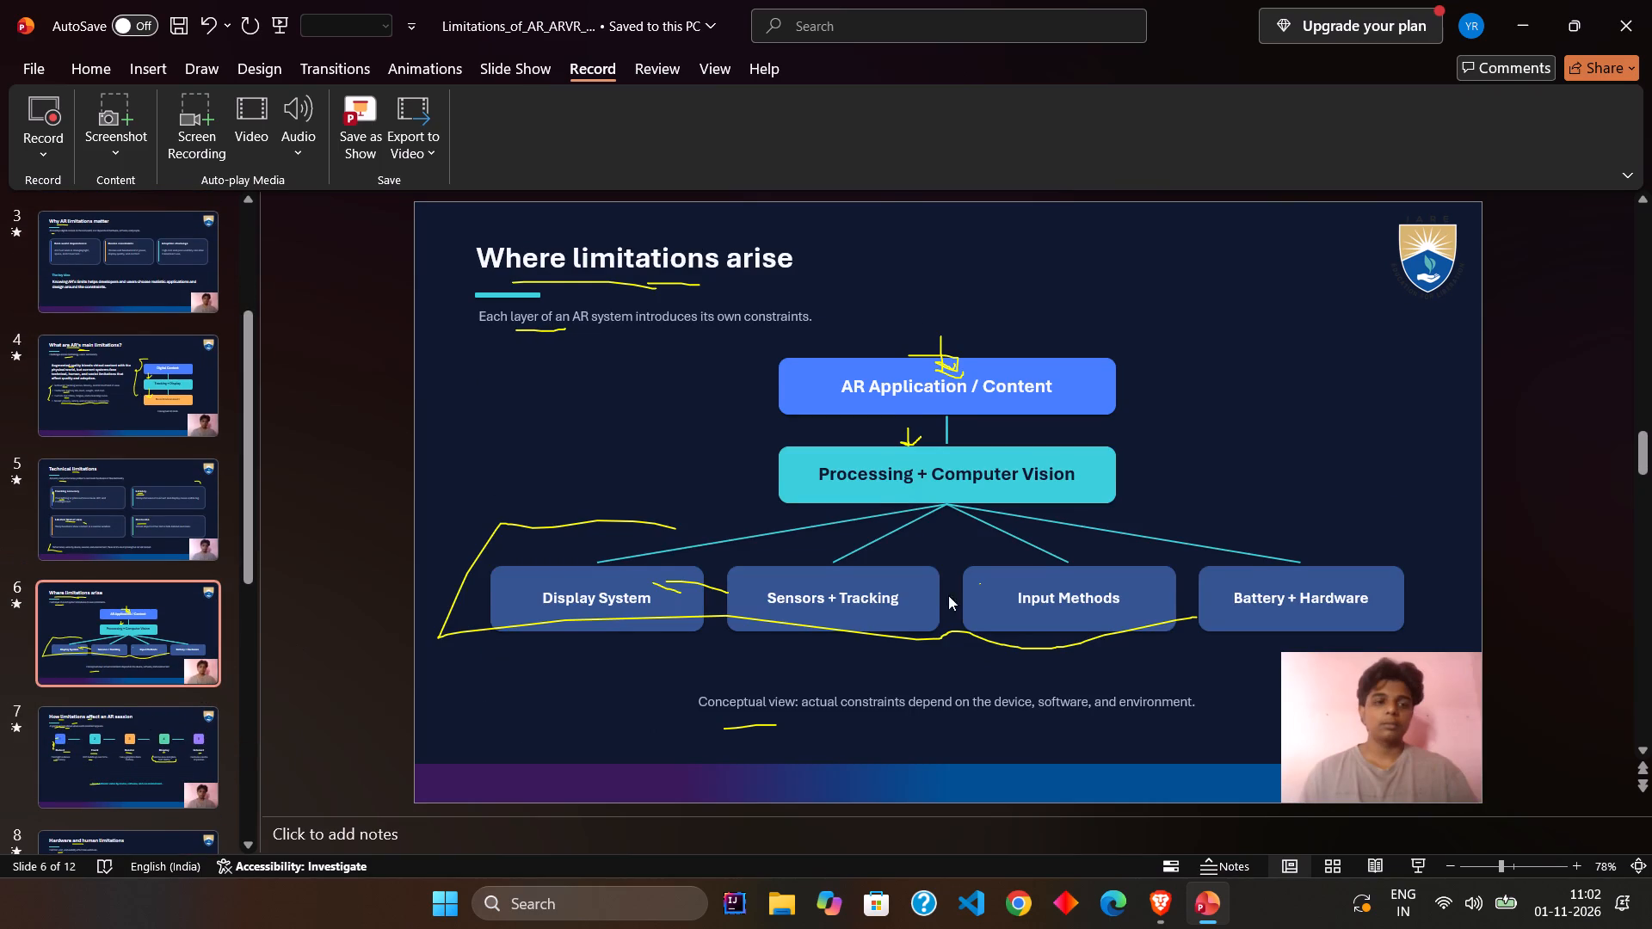
left_click(1392, 685)
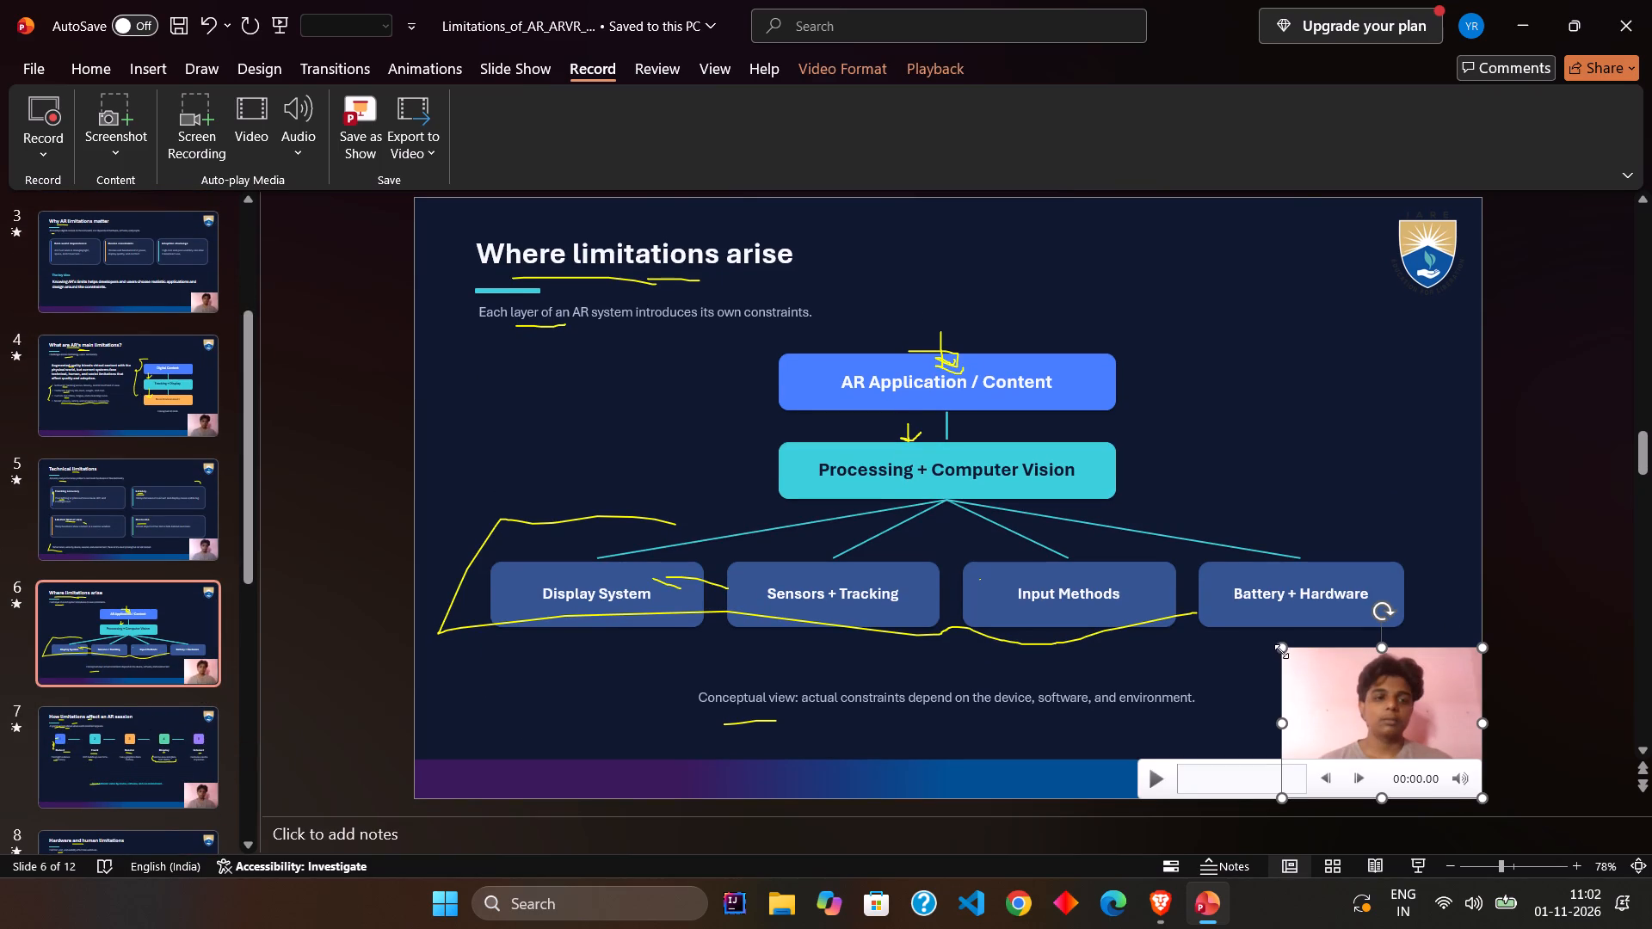
left_click(1288, 656)
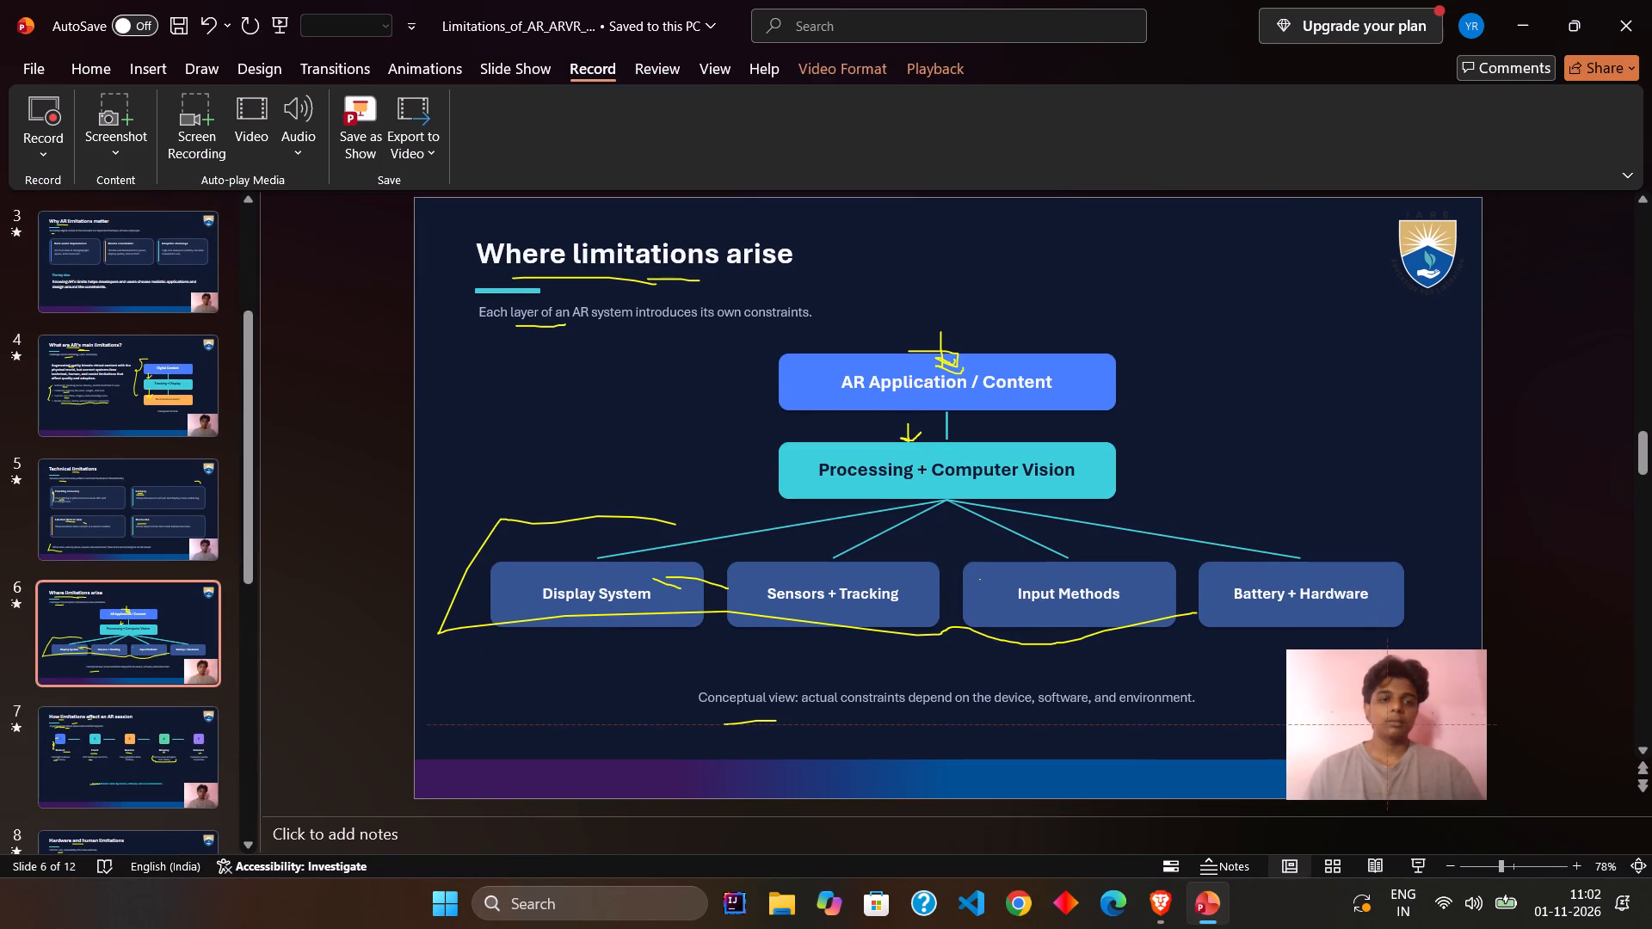
left_click_drag(1279, 649, 1325, 676)
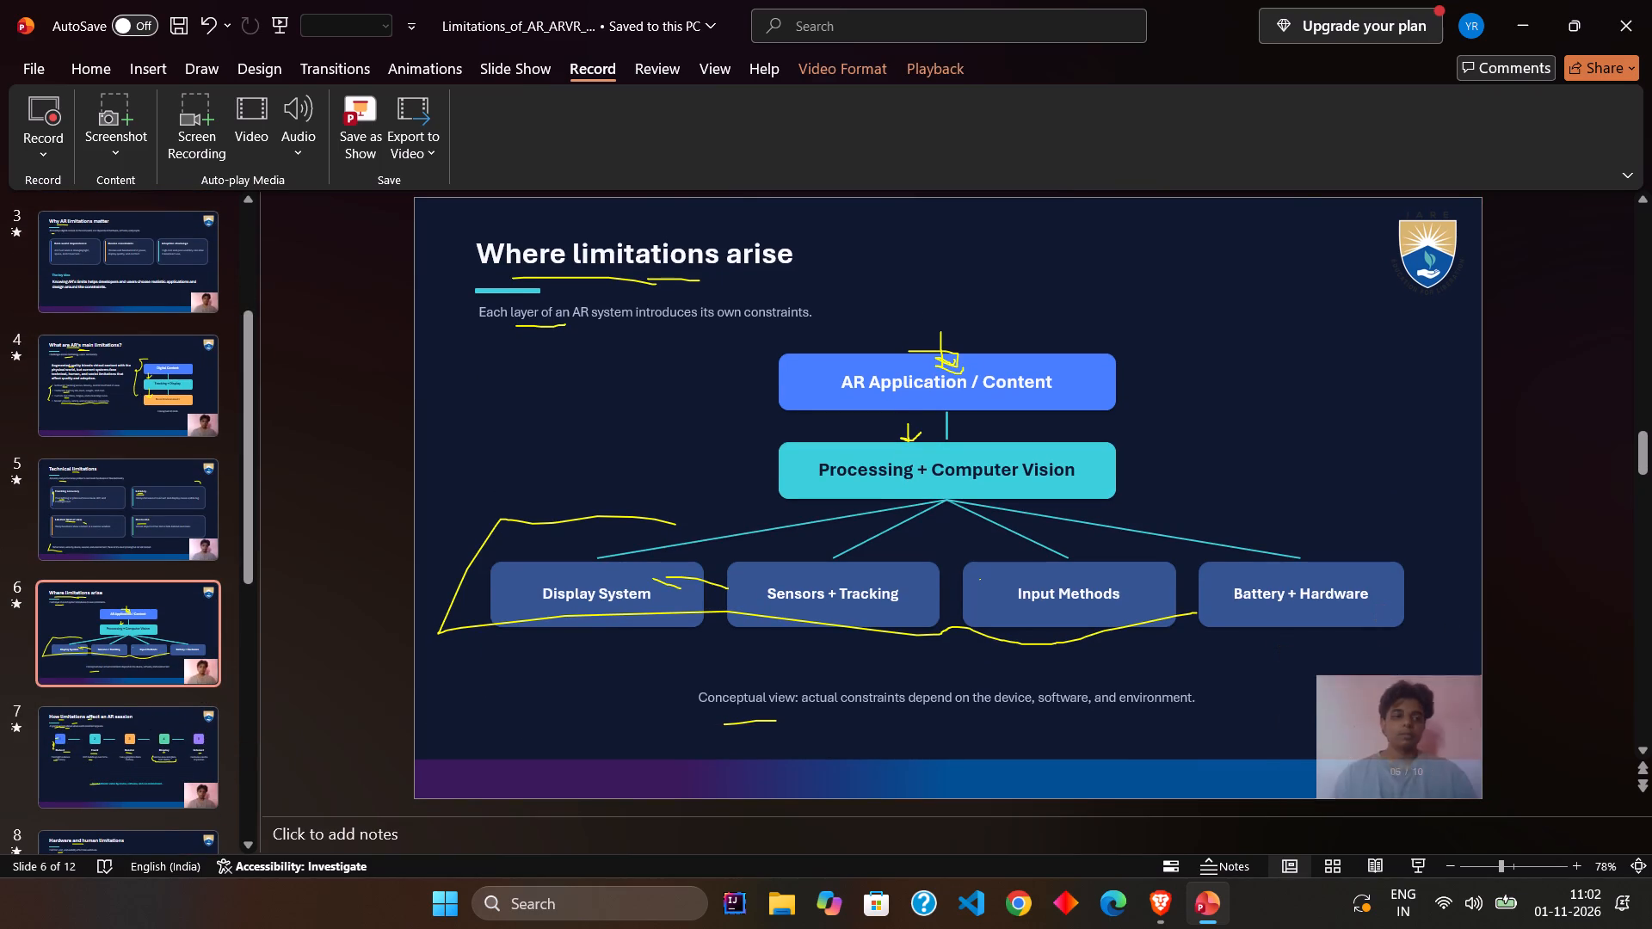
left_click_drag(1325, 676, 1324, 676)
left_click(106, 783)
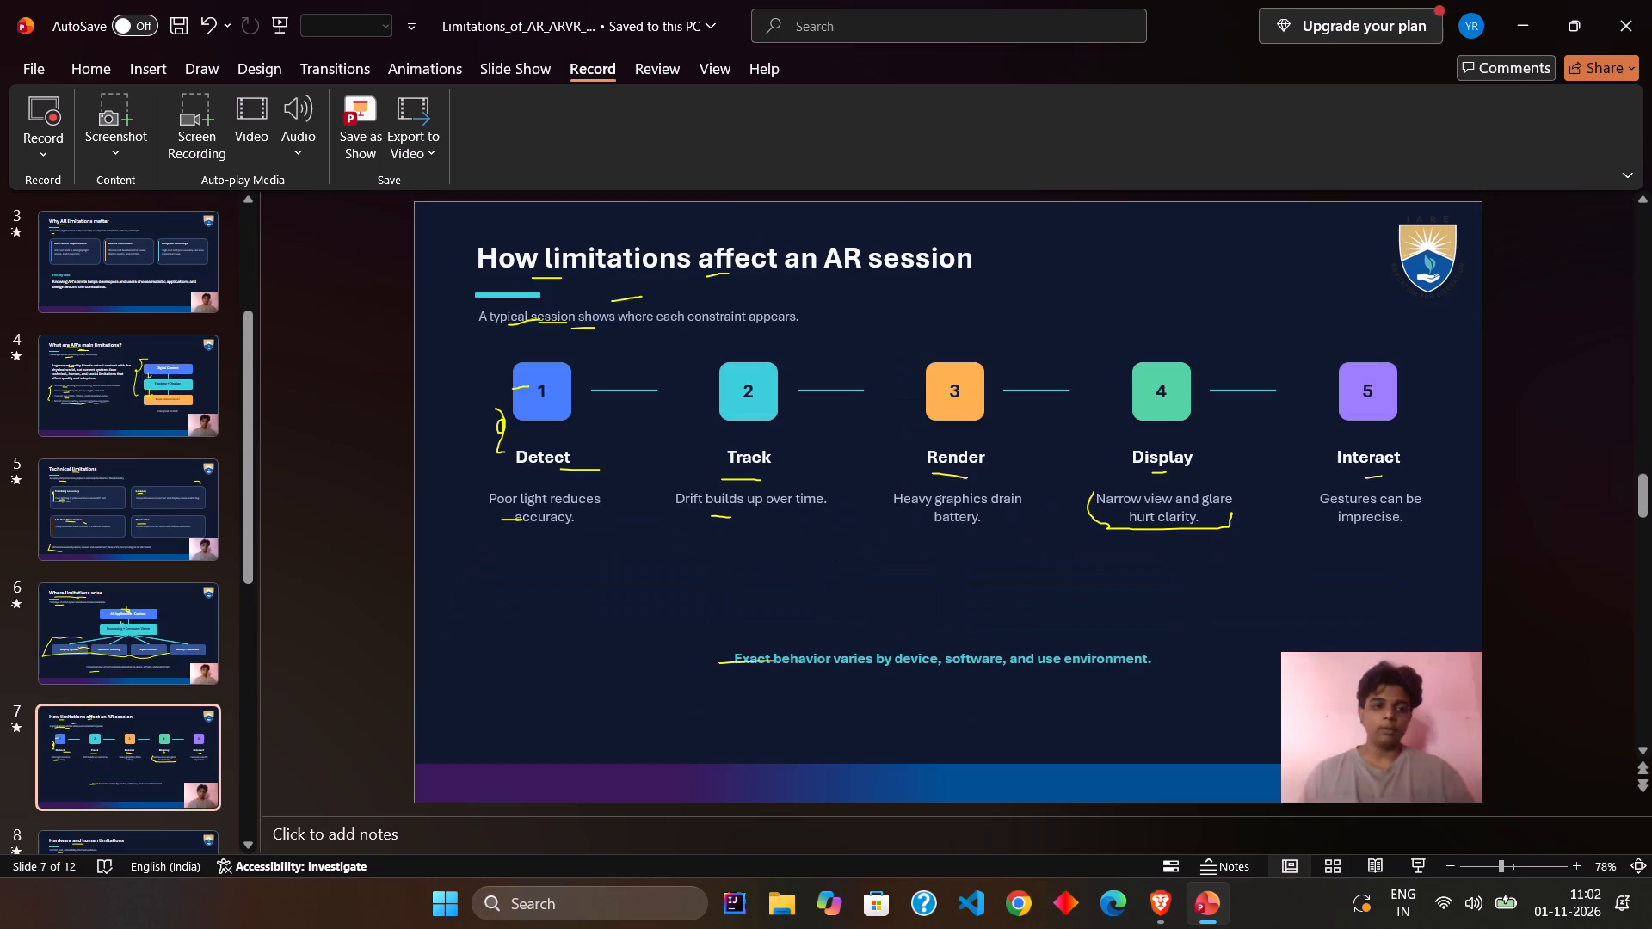
left_click(1357, 668)
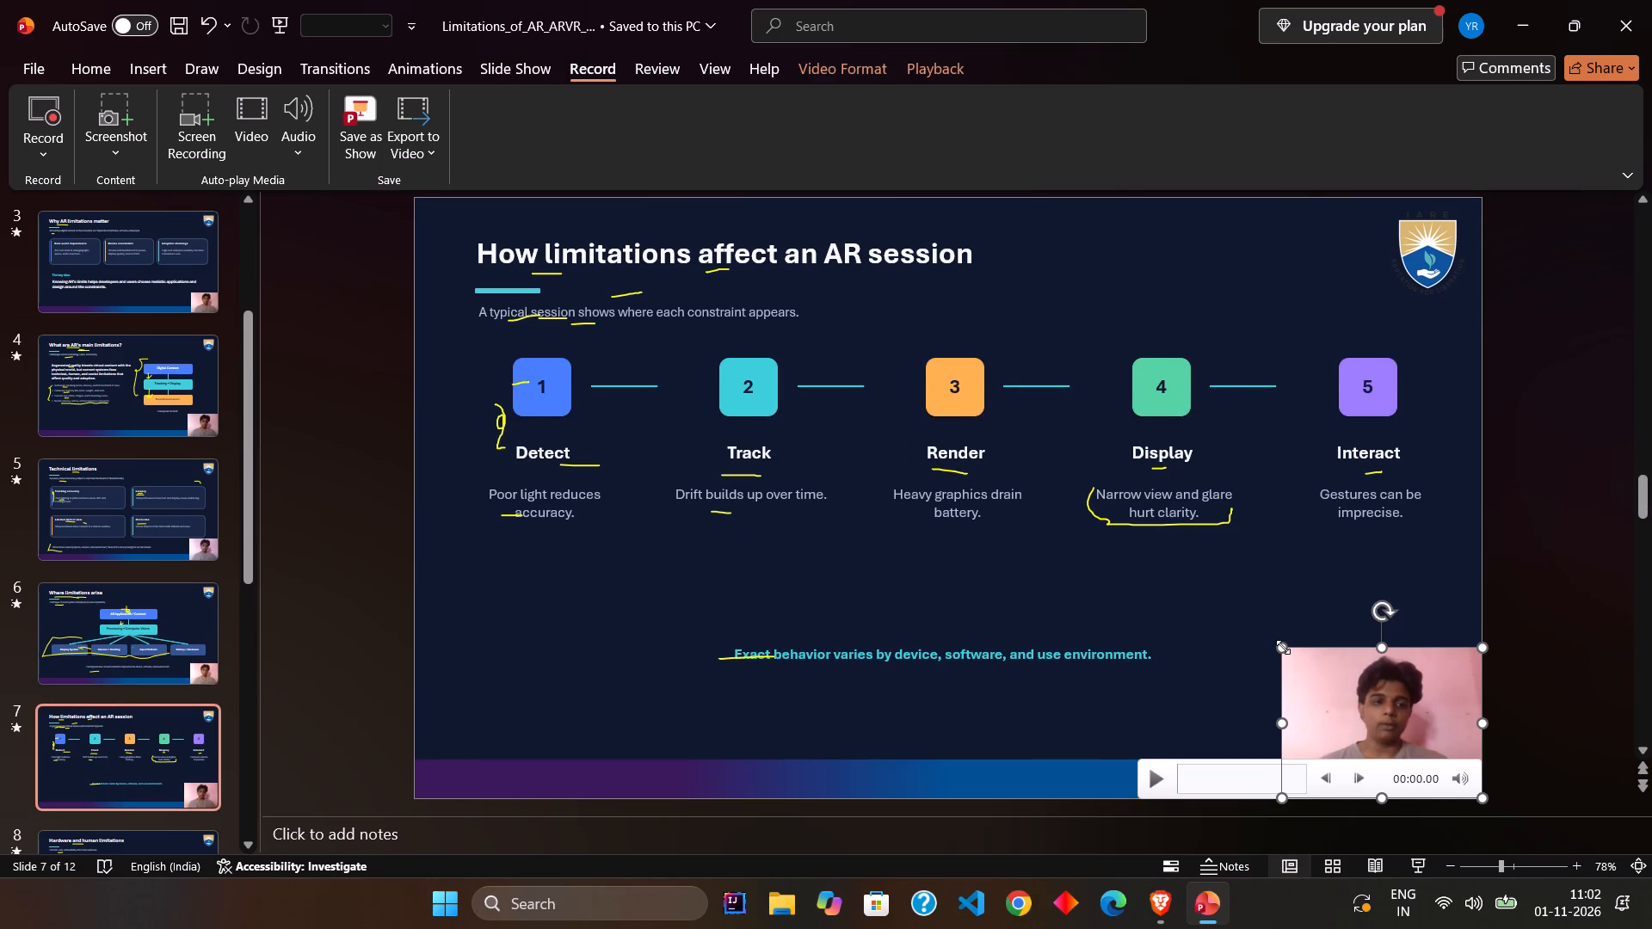
left_click_drag(1283, 647, 1312, 667)
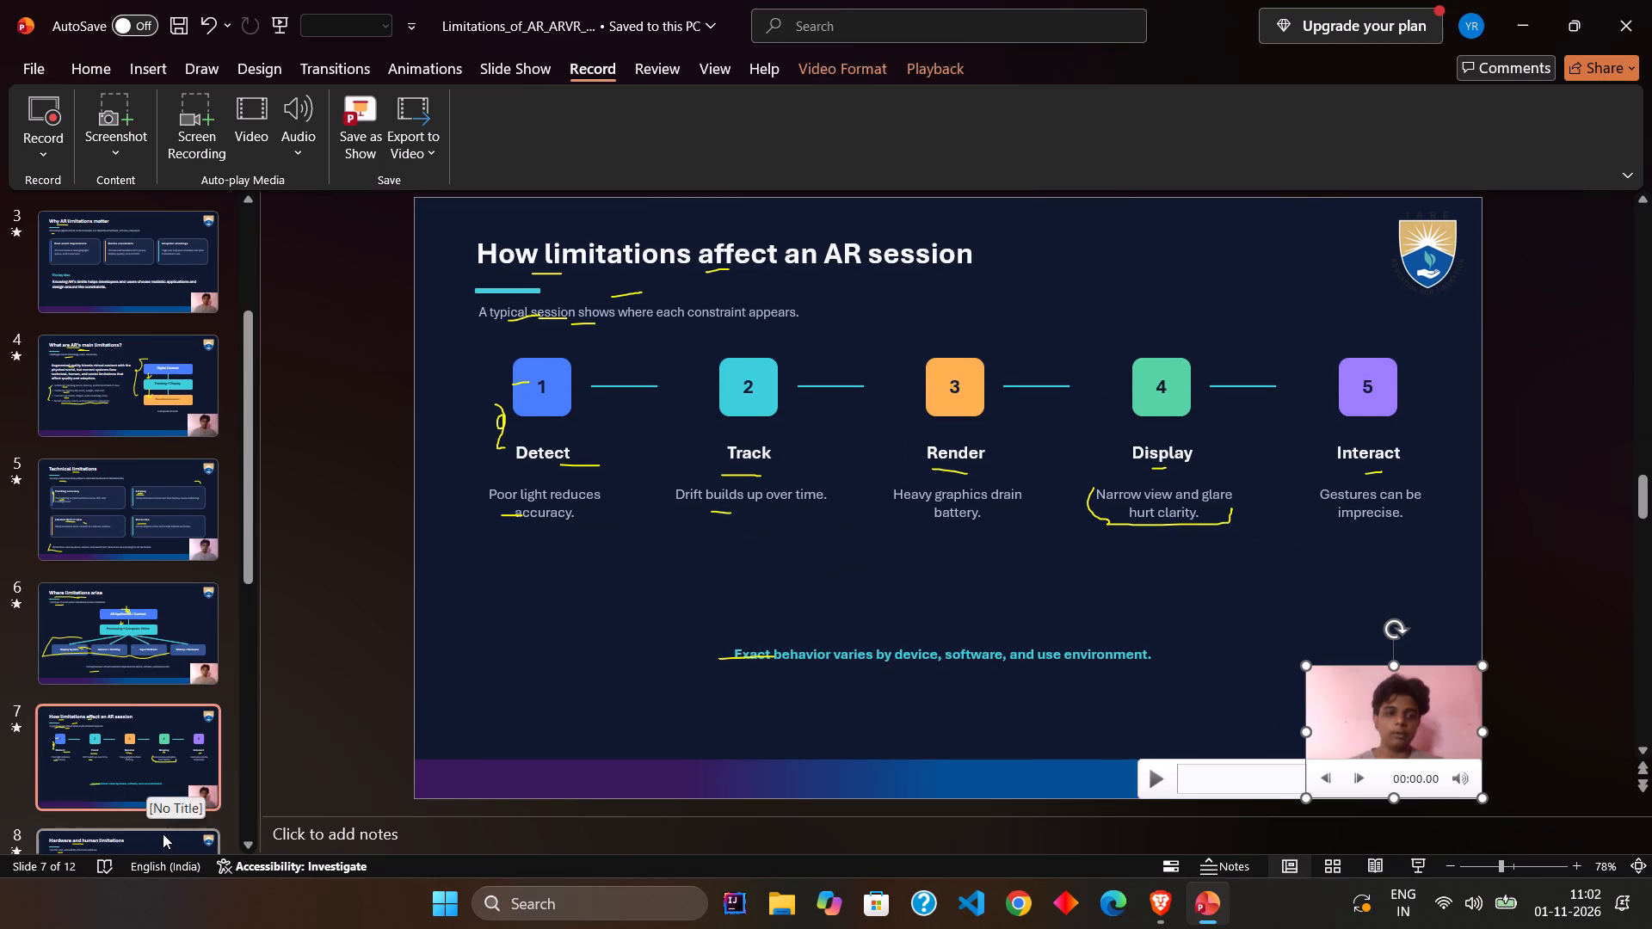
Shrink the camera videos on slide 8 (Hardware and human limitations) and slide 9 (Social and ethical concerns) toward the bottom-right corner.
left_click(169, 844)
left_click(1335, 679)
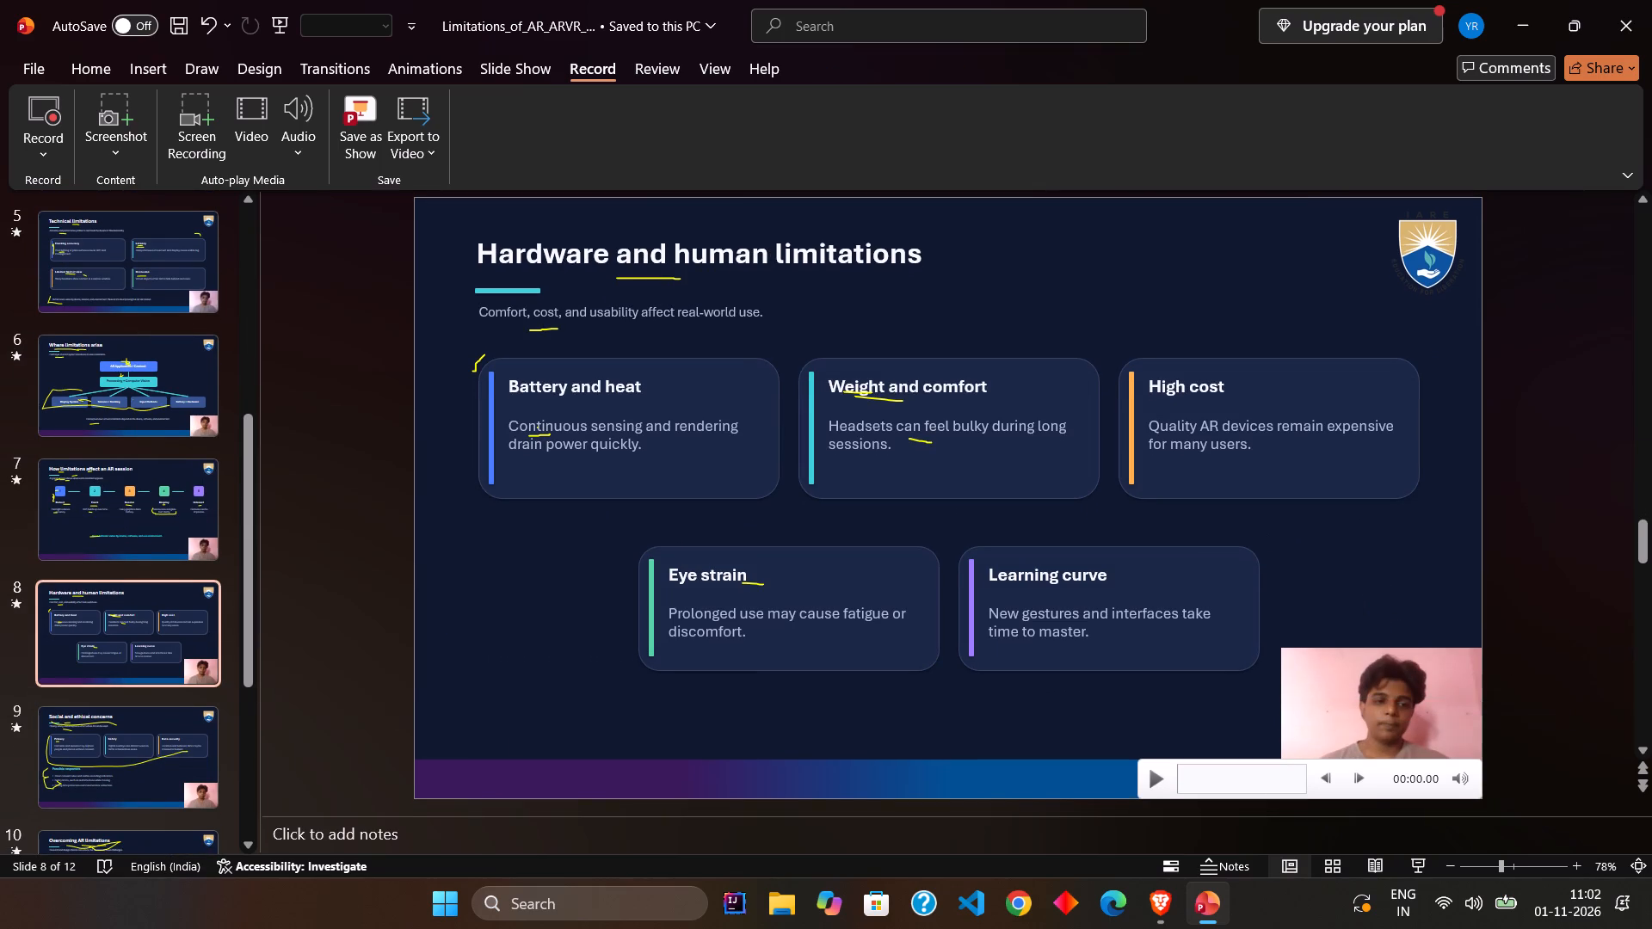
left_click_drag(1281, 646, 1312, 672)
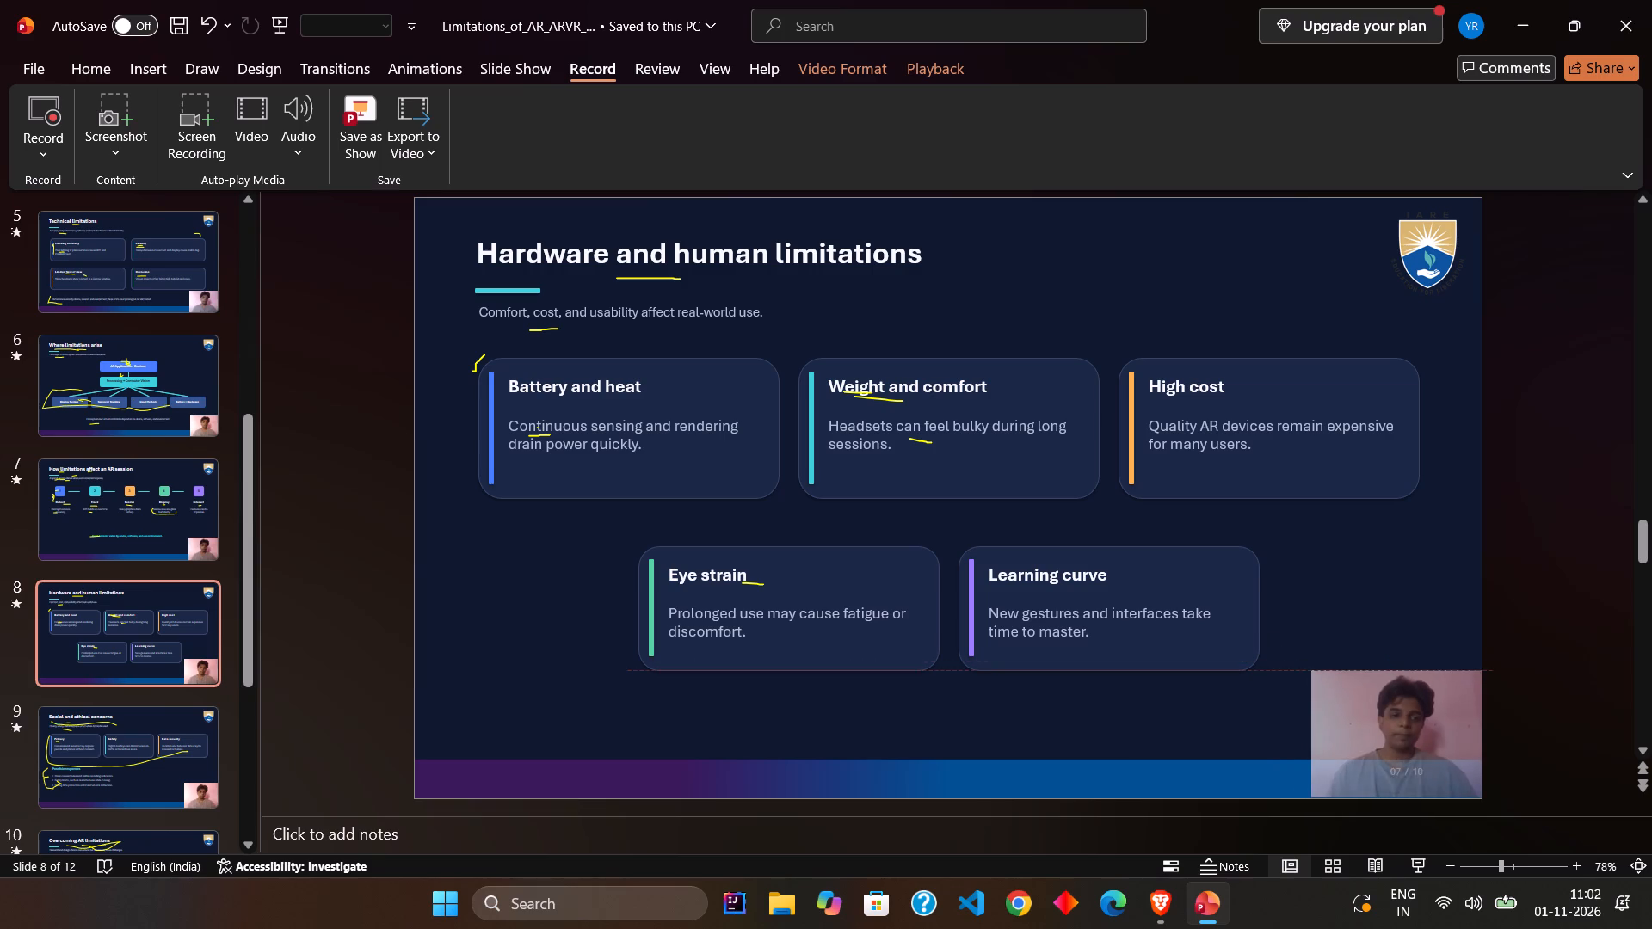
left_click_drag(1312, 672, 1326, 680)
left_click(193, 748)
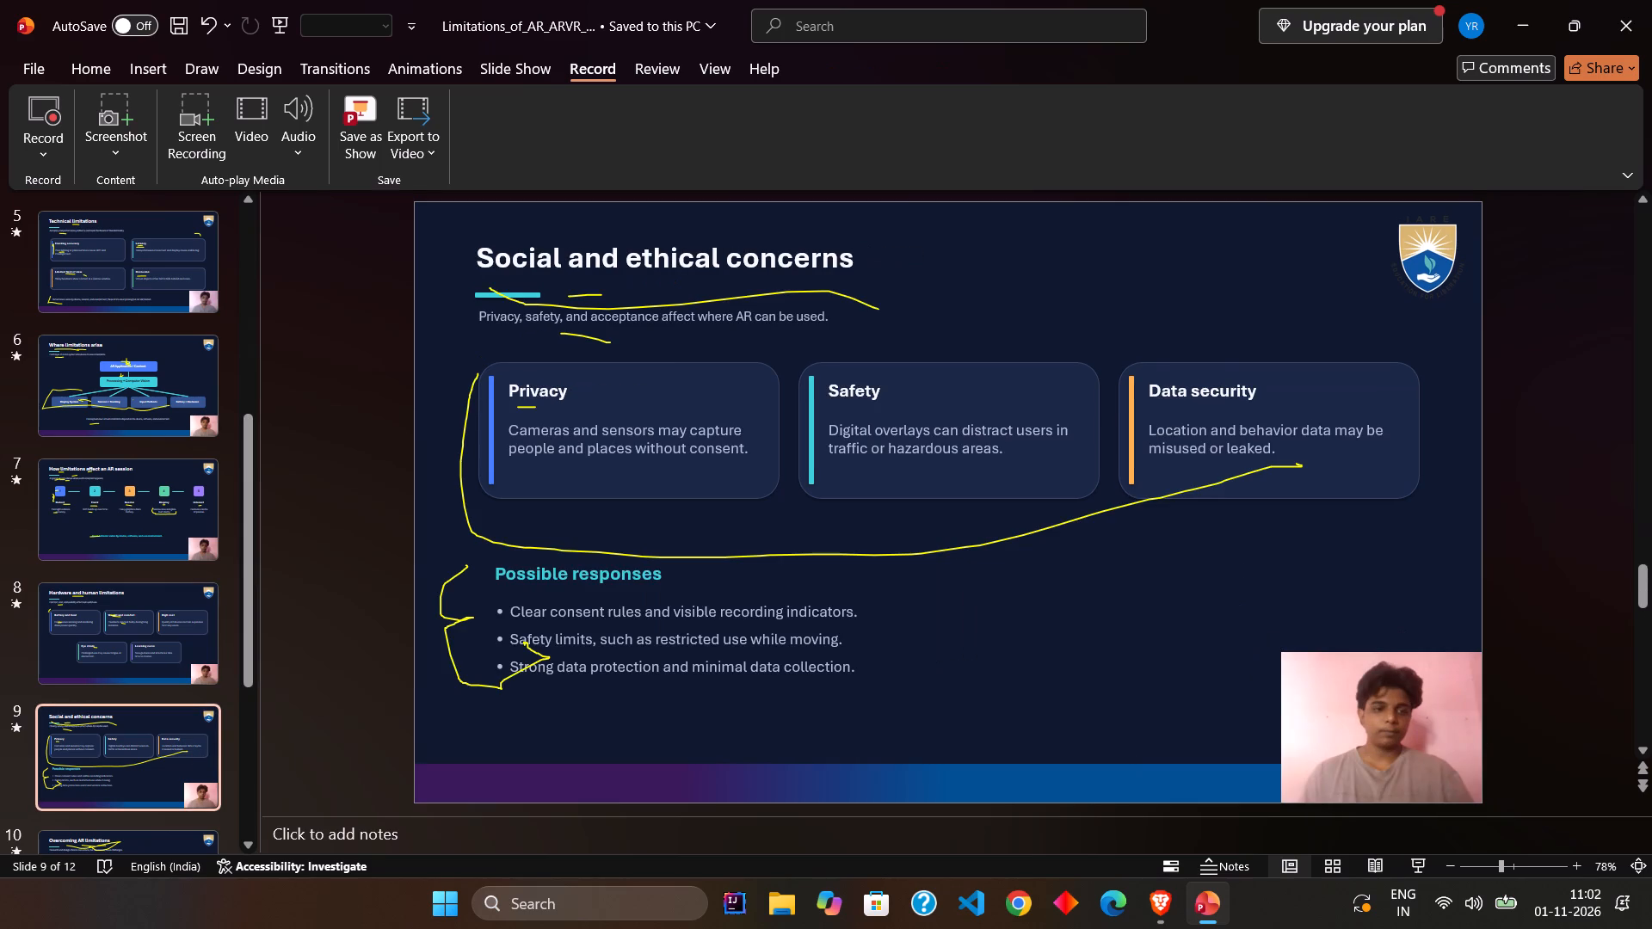
left_click(1355, 710)
left_click_drag(1279, 651, 1331, 680)
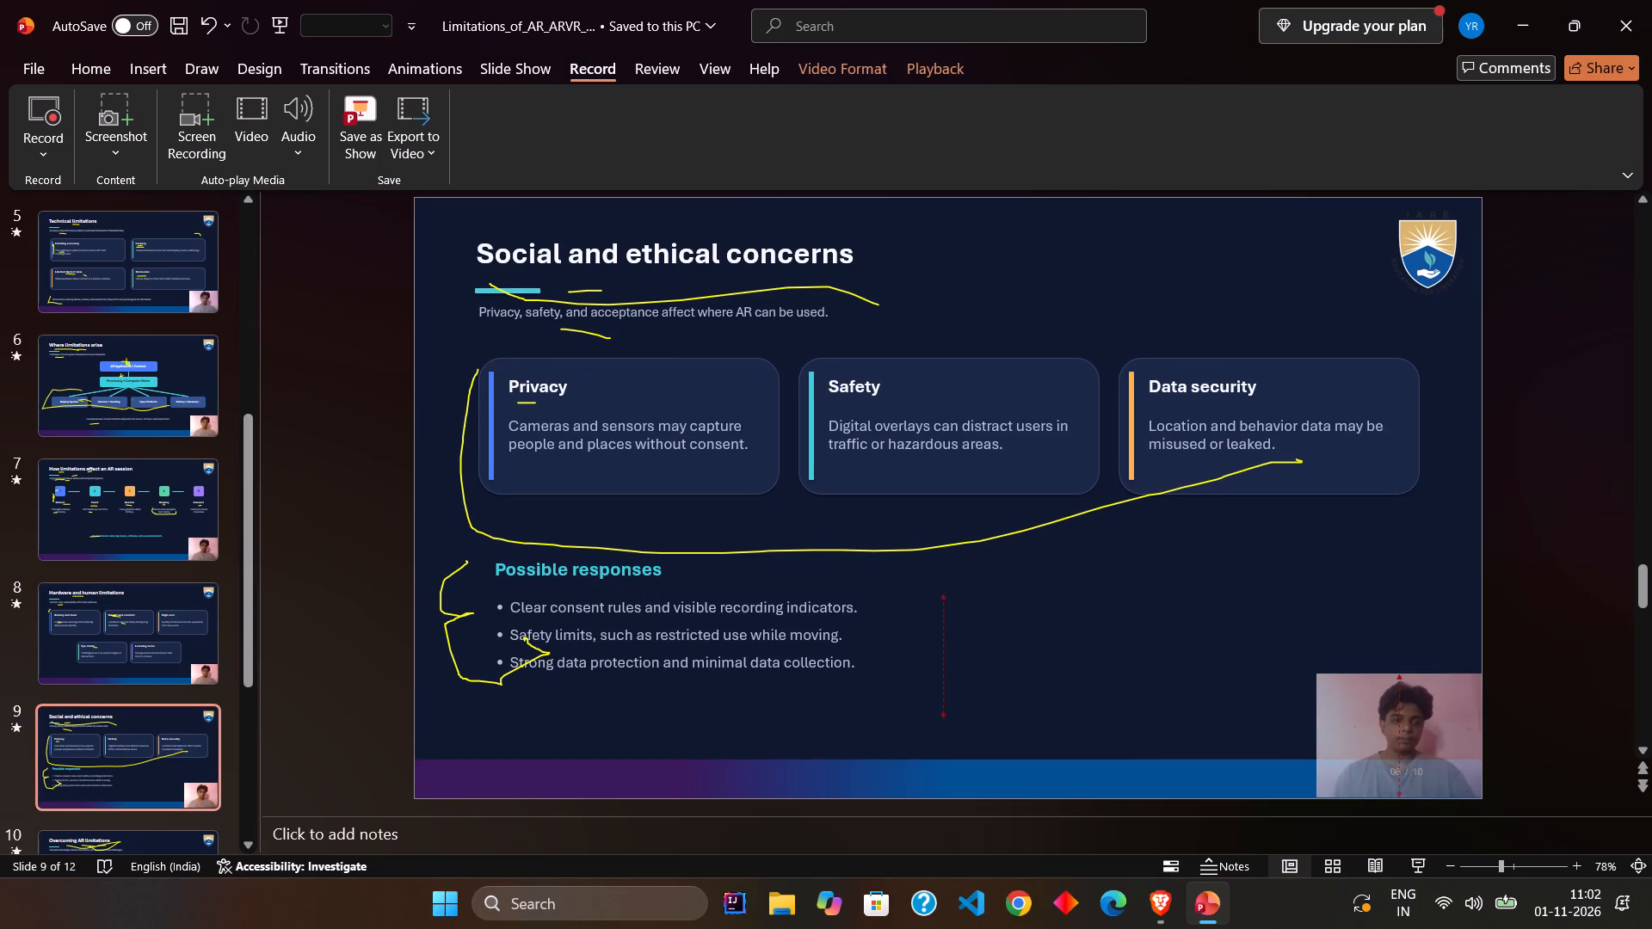
left_click_drag(1331, 680, 1308, 692)
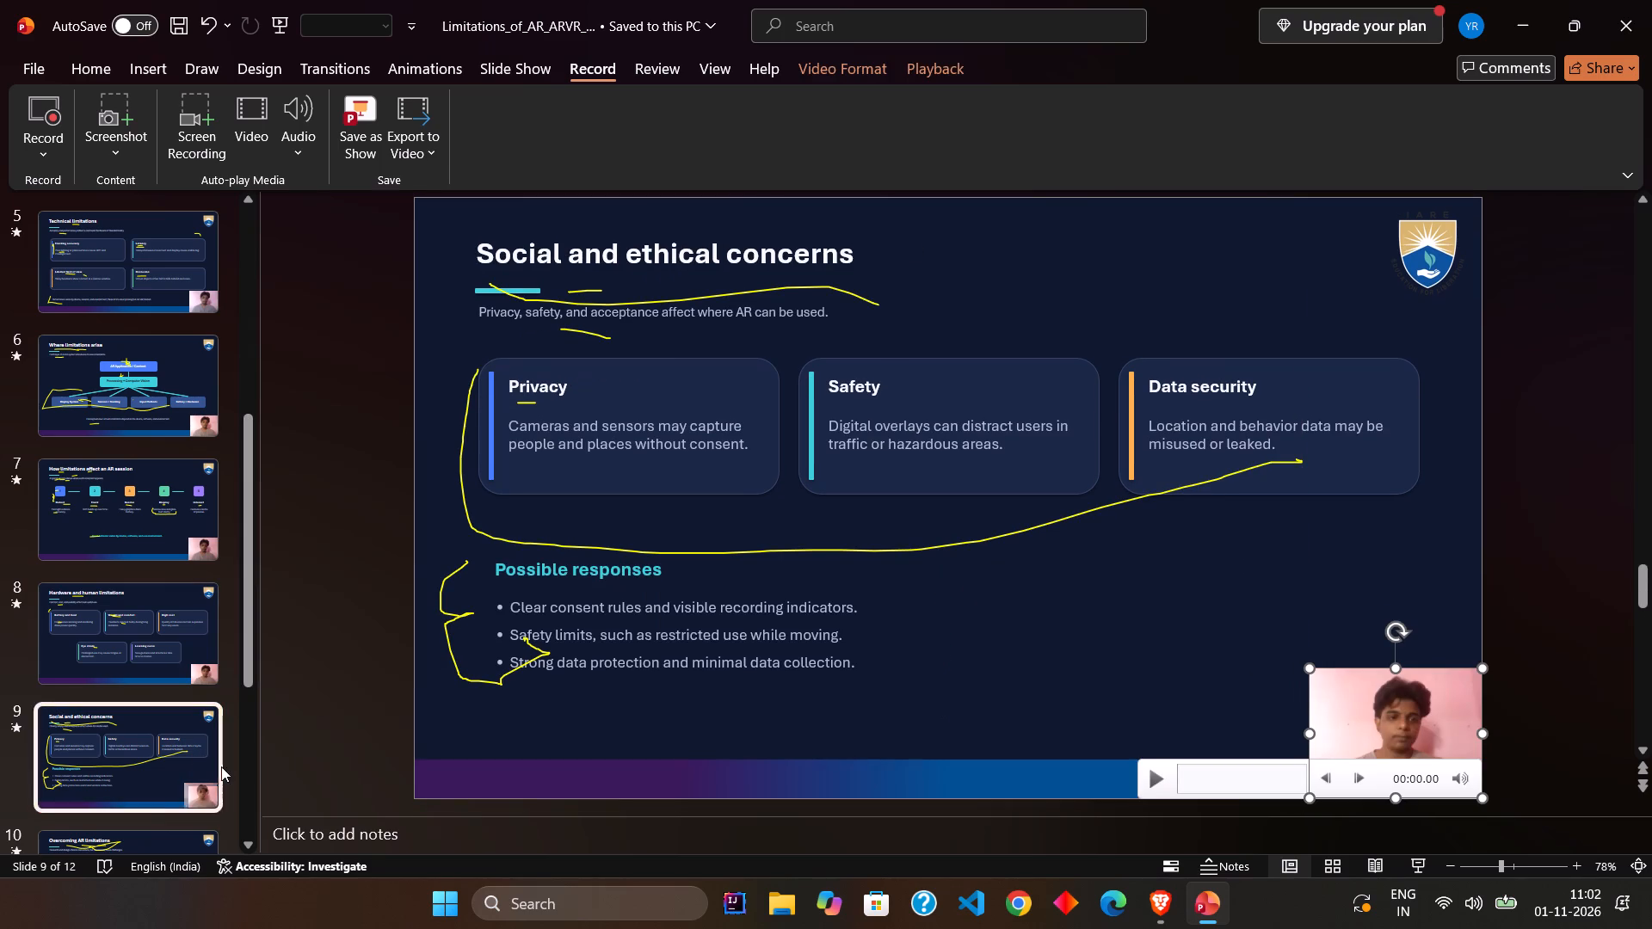
Shrink the camera videos on slide 10 (Overcoming AR limitations) and slide 11 (Summary and reference) toward the bottom-right corner.
left_click(188, 836)
left_click(1378, 750)
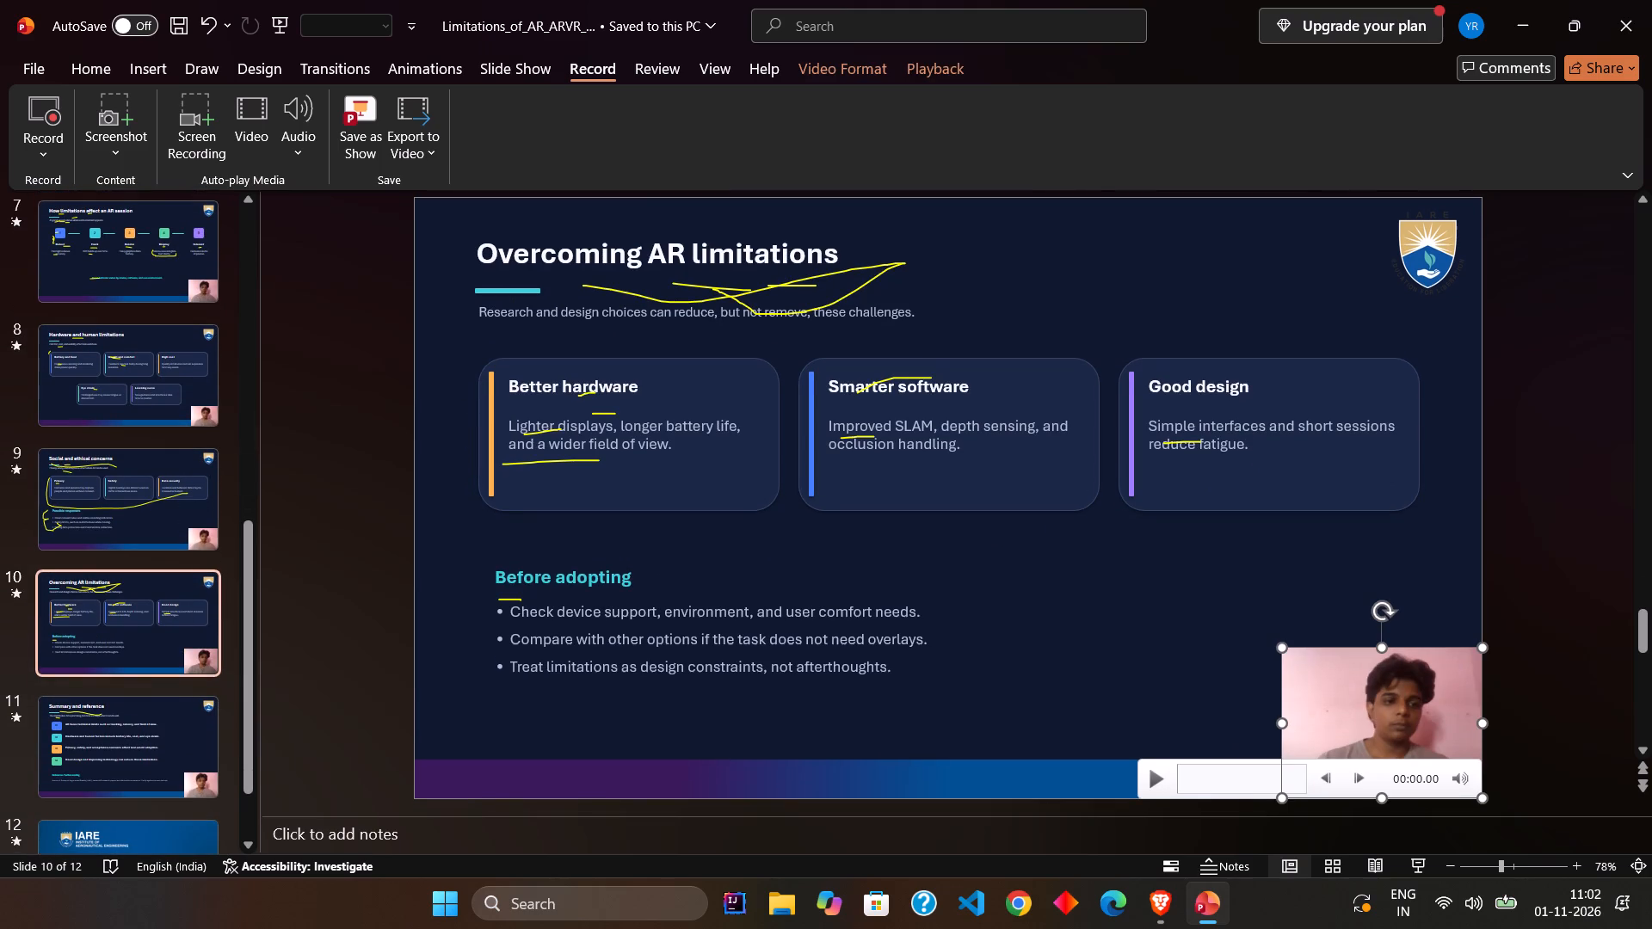
left_click_drag(1283, 647, 1328, 689)
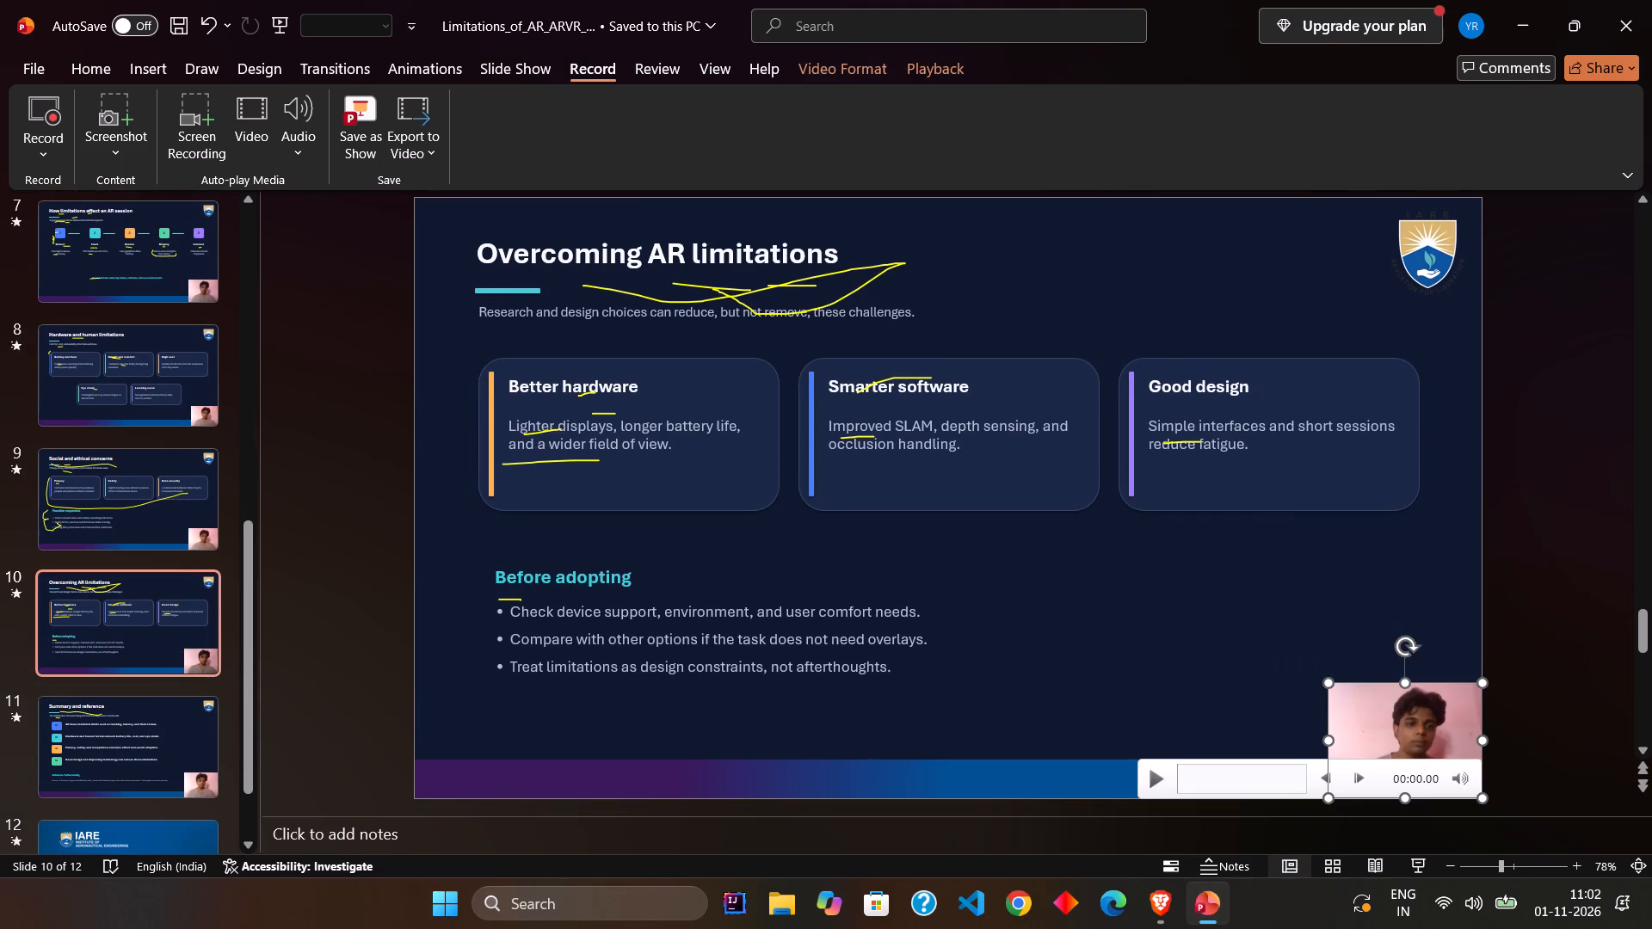
left_click(46, 816)
left_click(151, 774)
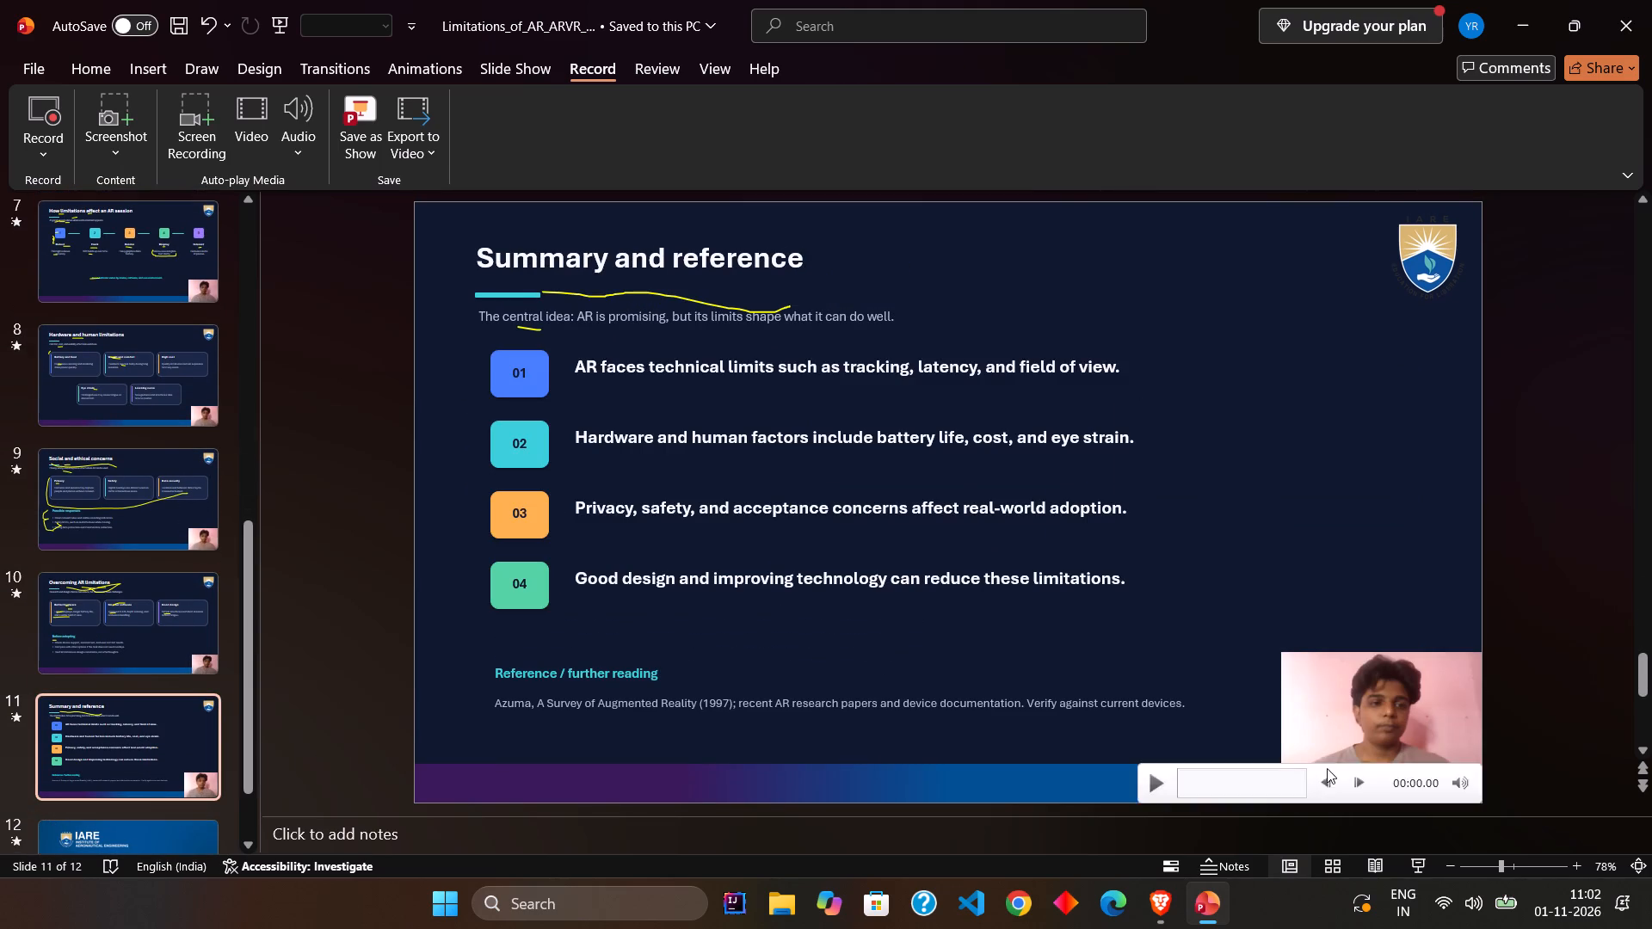
left_click(1323, 636)
left_click(1324, 672)
left_click_drag(1282, 647, 1318, 675)
Shrink the camera video on the Thank You slide toward its bottom-right corner and deselect it.
left_click(139, 848)
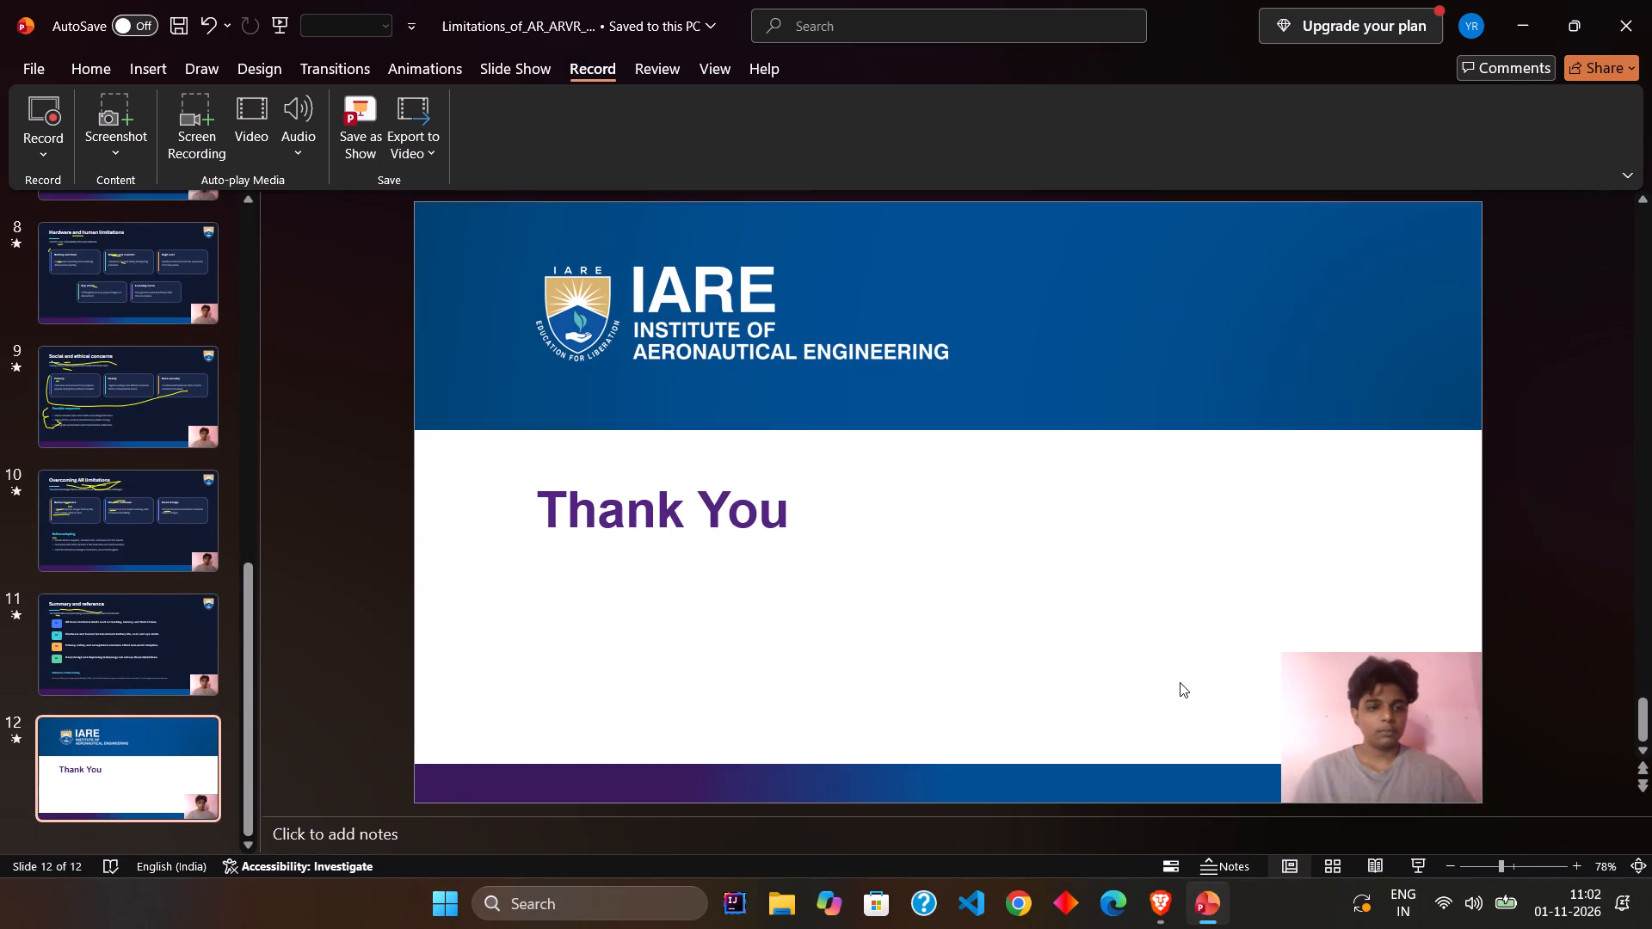
left_click(1375, 719)
left_click_drag(1279, 649, 1320, 679)
left_click(382, 471)
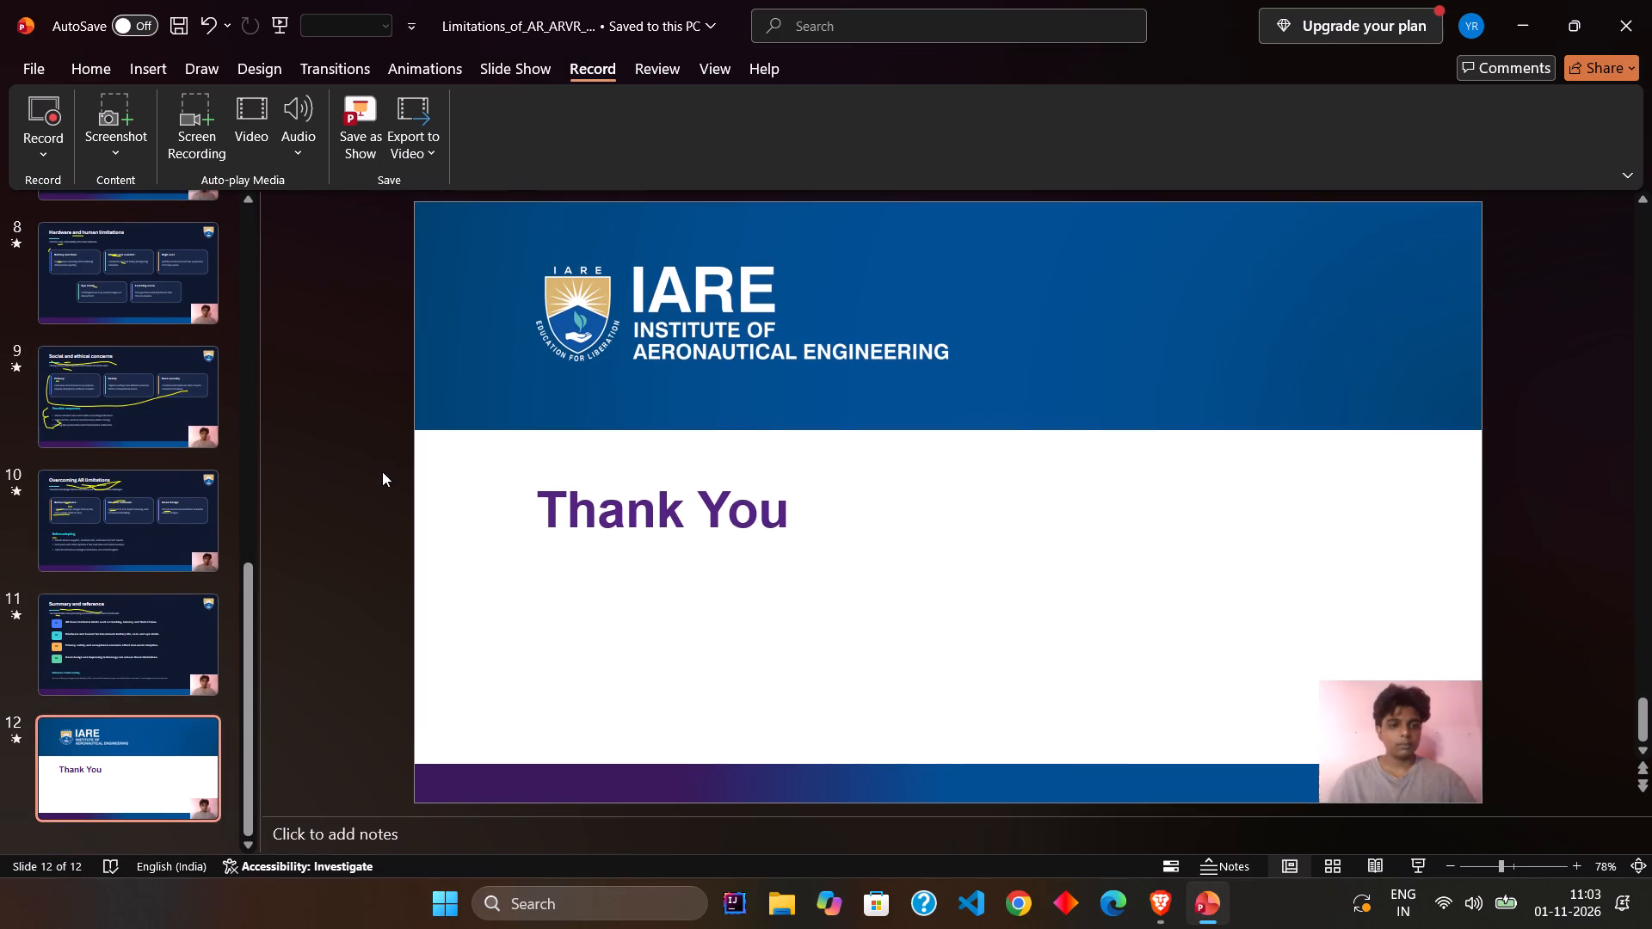
Set the presentation's video export quality to HD (720p) and start creating the video.
left_click(412, 138)
left_click(479, 176)
left_click(754, 282)
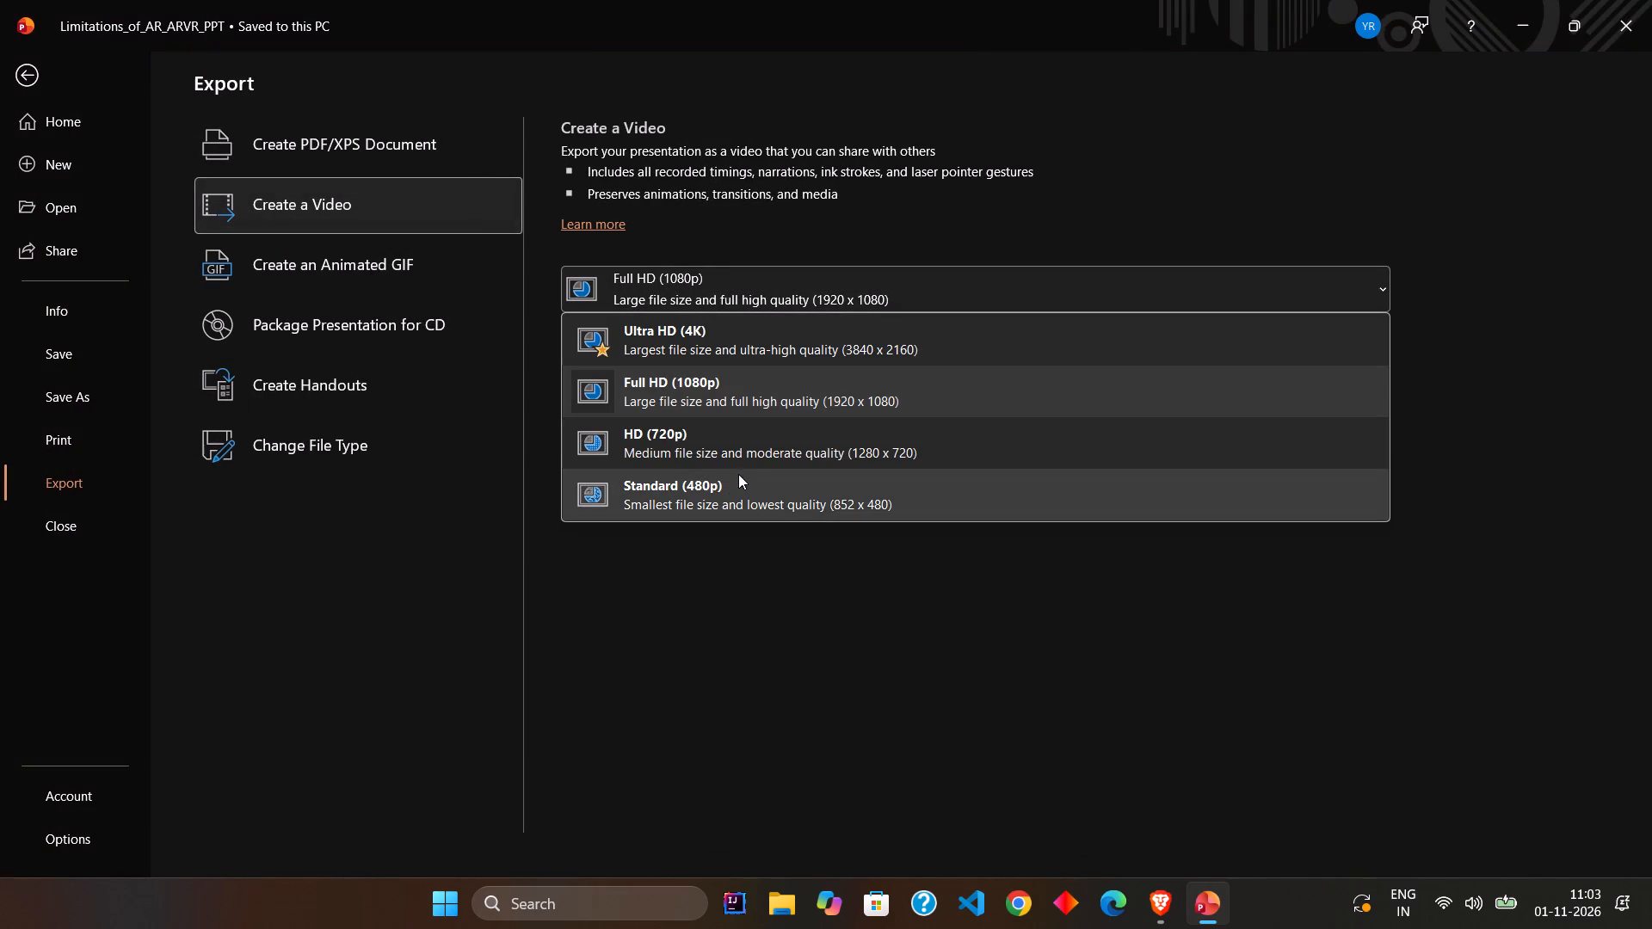
left_click(755, 461)
left_click(610, 409)
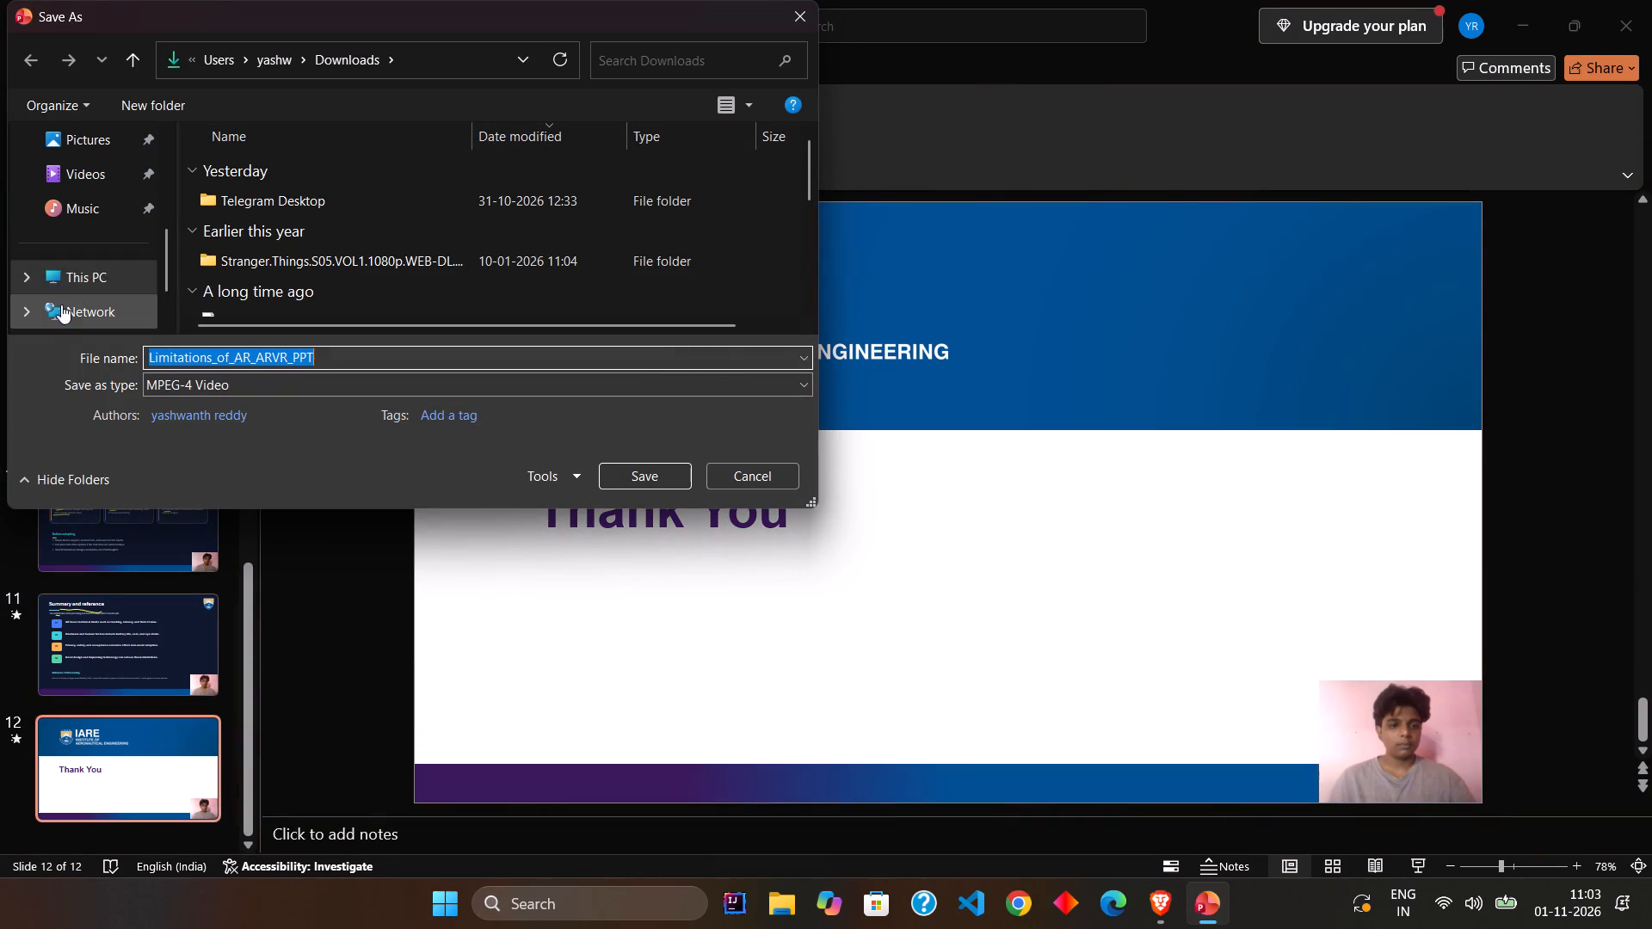
Save the exported video as the MPEG-4 file Limitations_of_AR_ARVR_PPT in the Desktop folder.
left_click(77, 319)
left_click(80, 318)
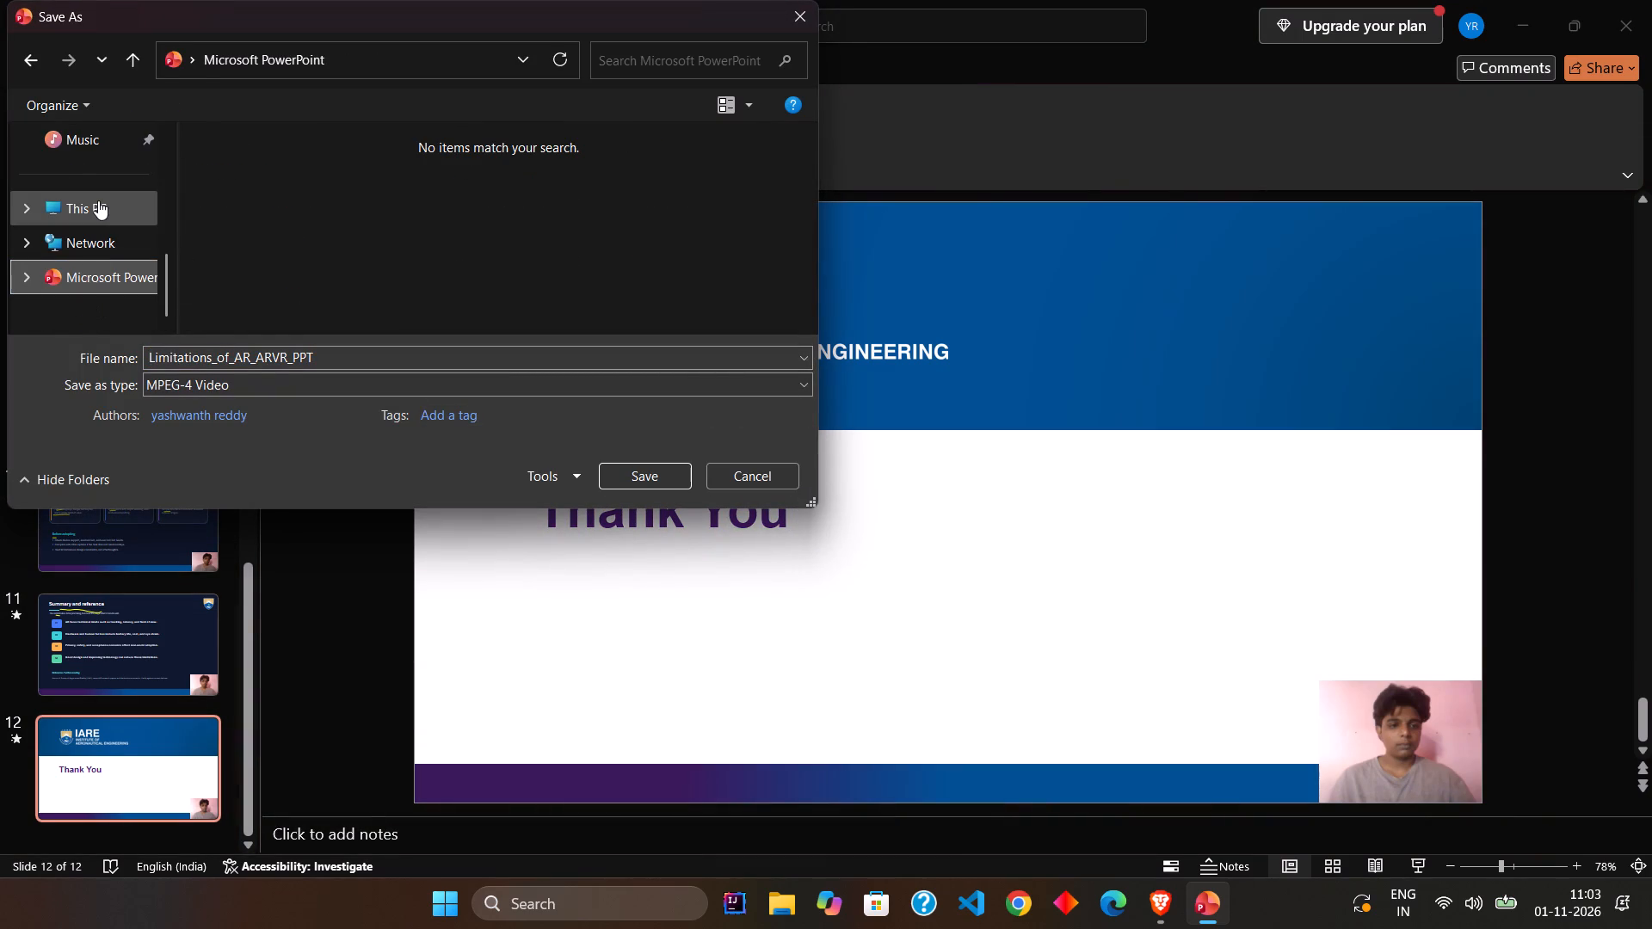
left_click(98, 200)
left_click(89, 138)
scroll(94, 135, "up", 1)
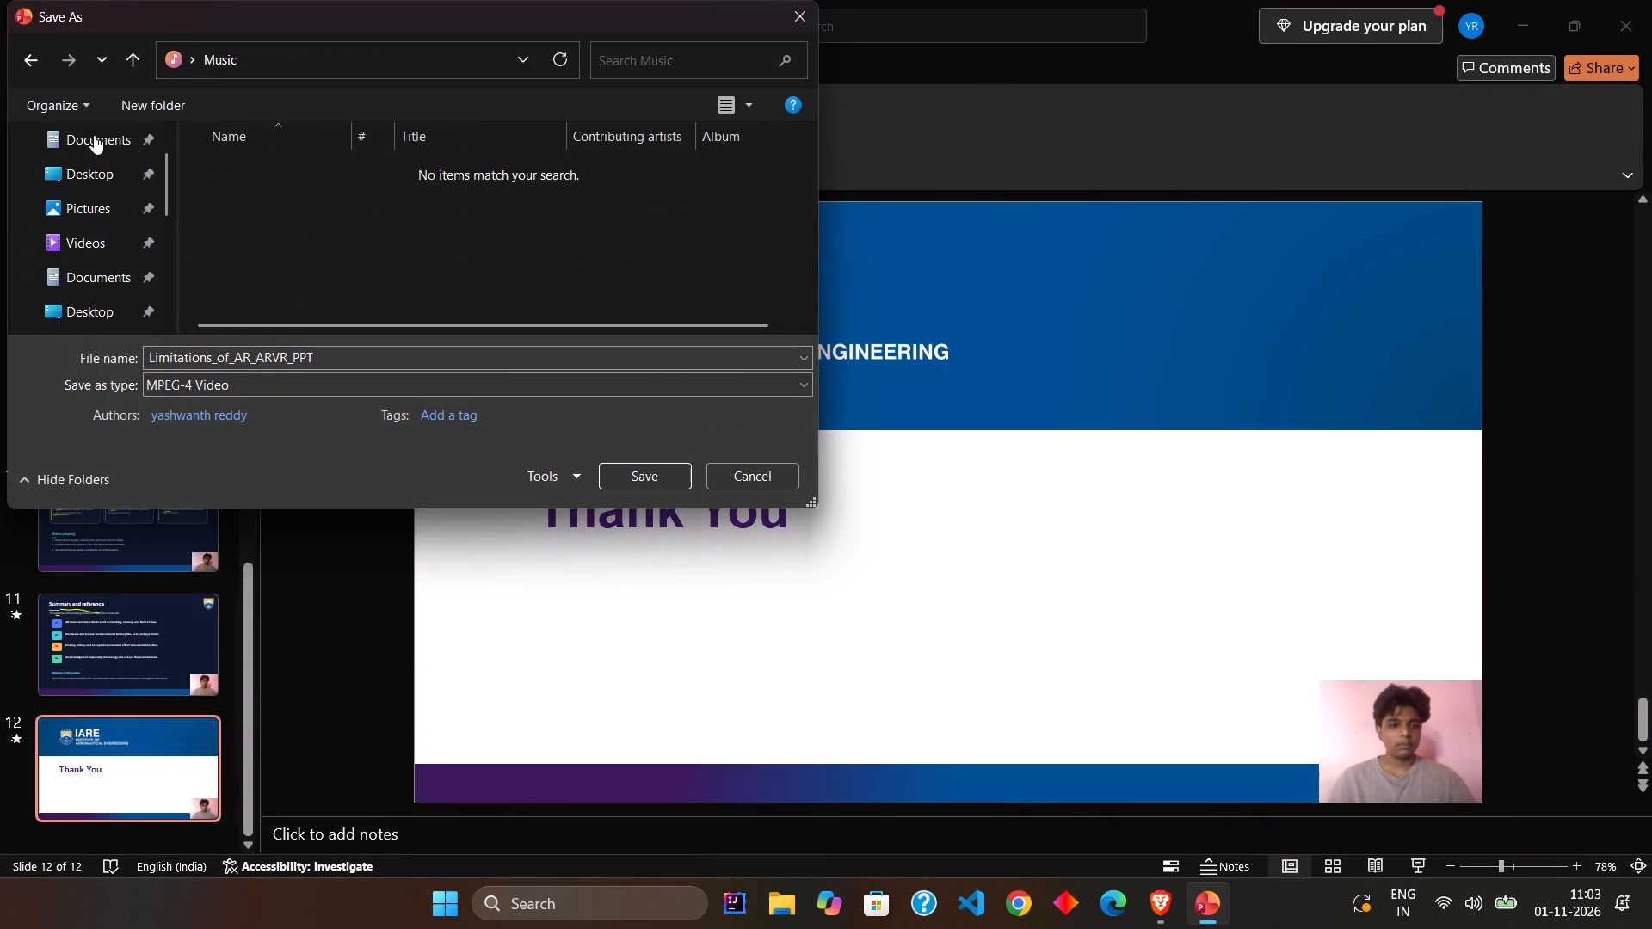
left_click(96, 332)
left_click(111, 300)
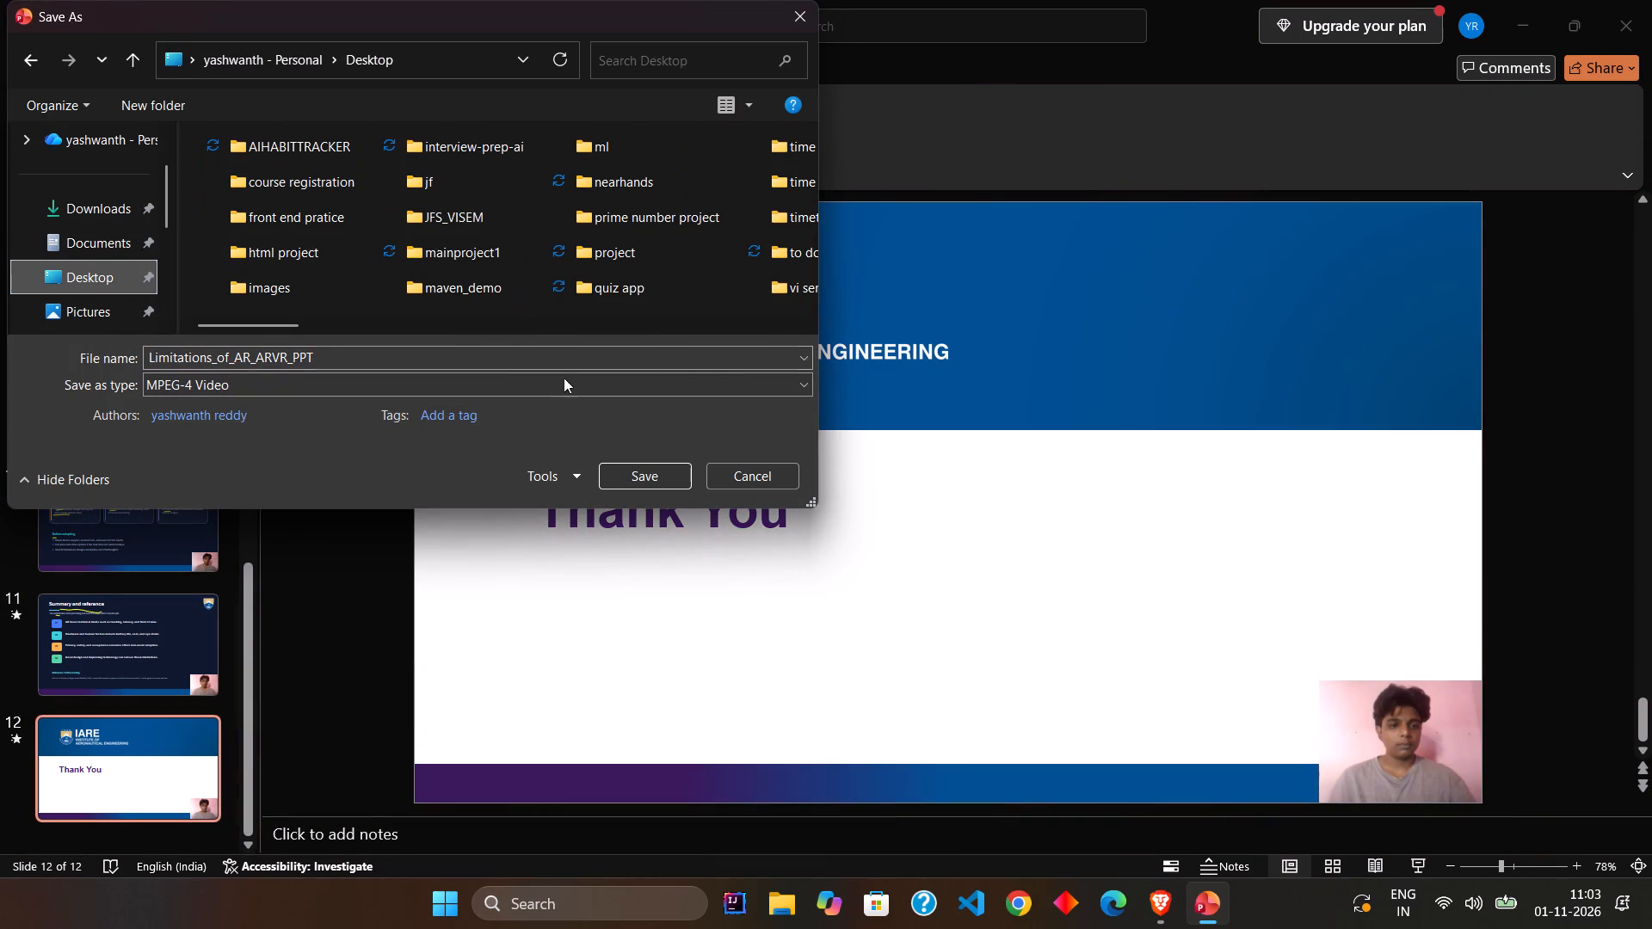
left_click(632, 483)
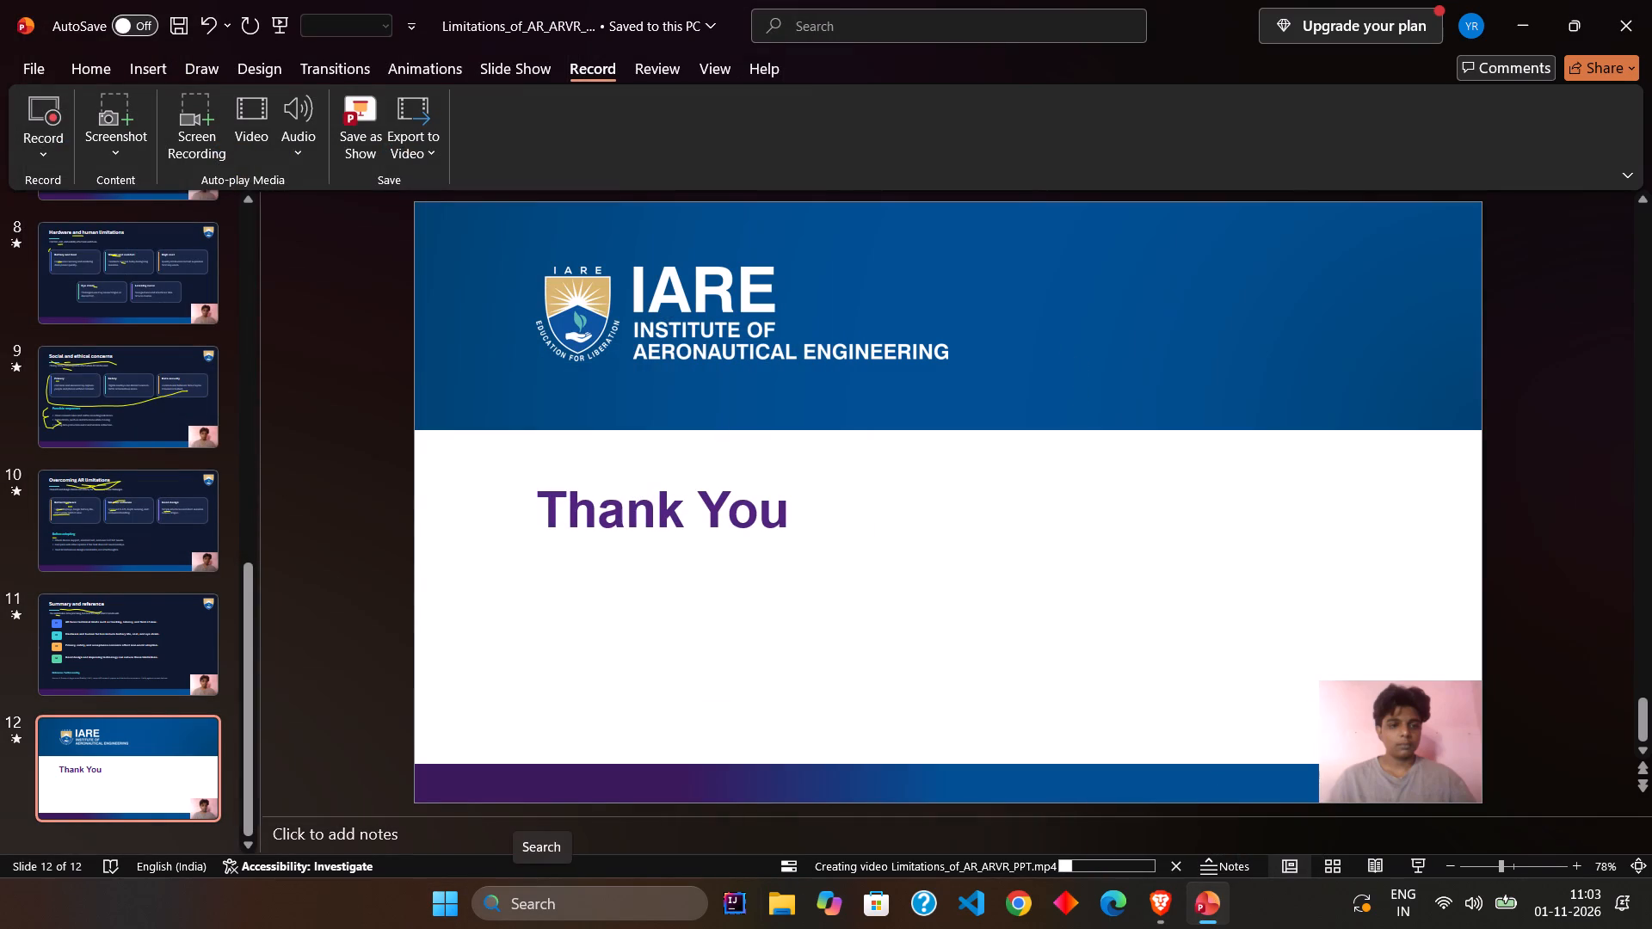
Launch another PowerPoint window and open the recent presentation Security_Policy_EHCD_PPT.
left_click(605, 906)
key("p")
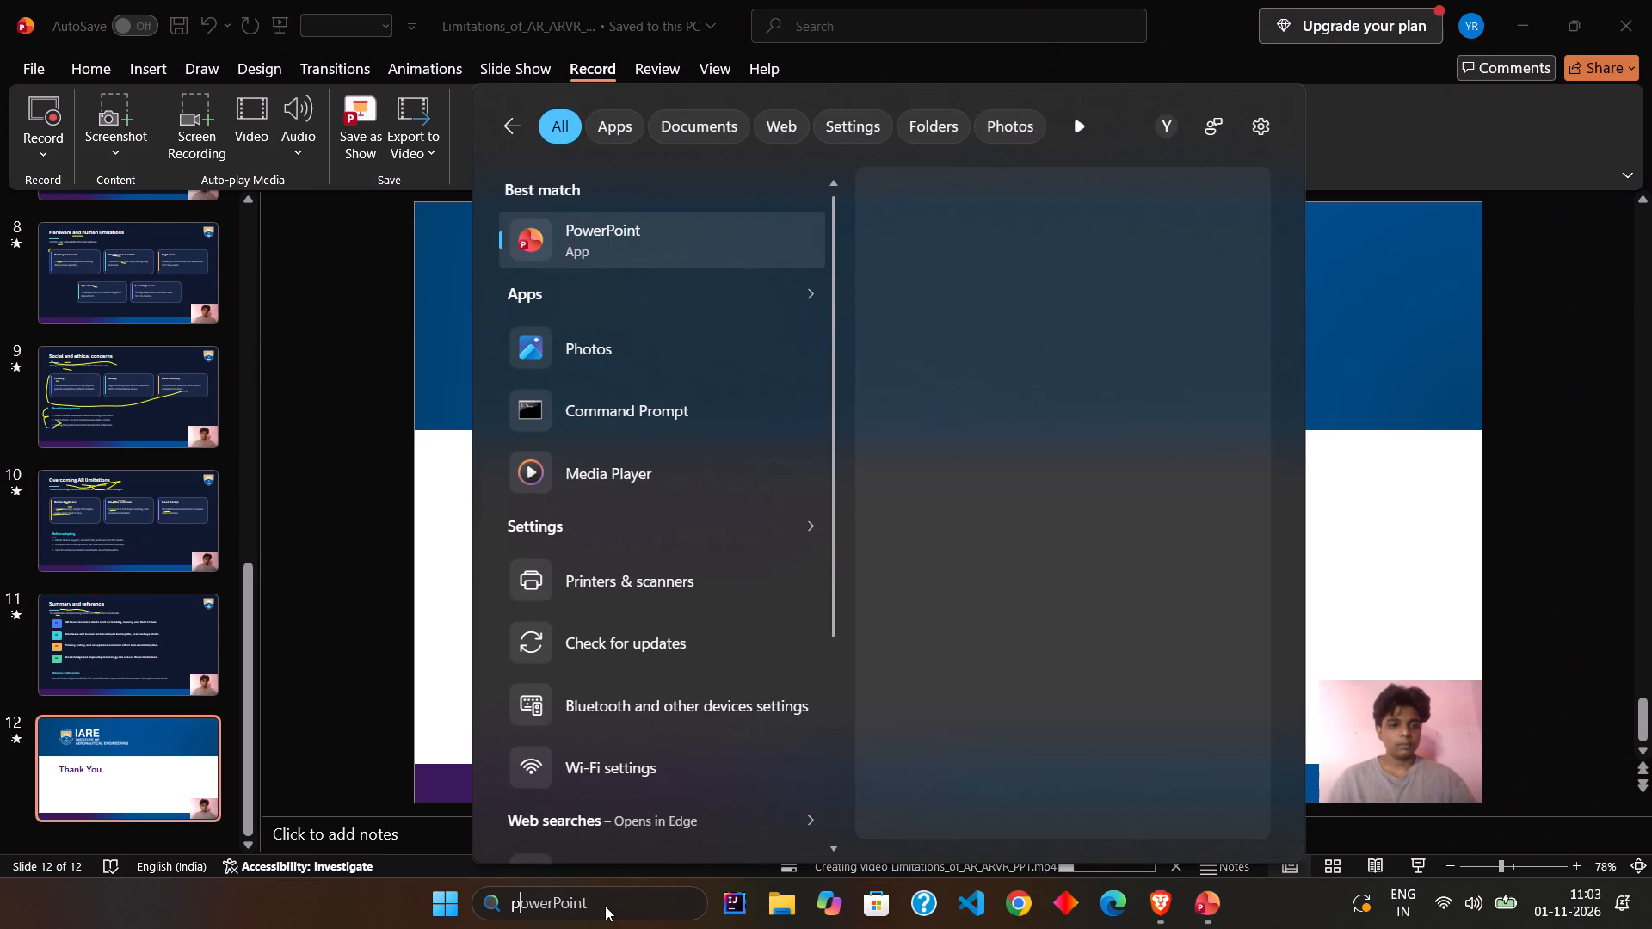
key("Return")
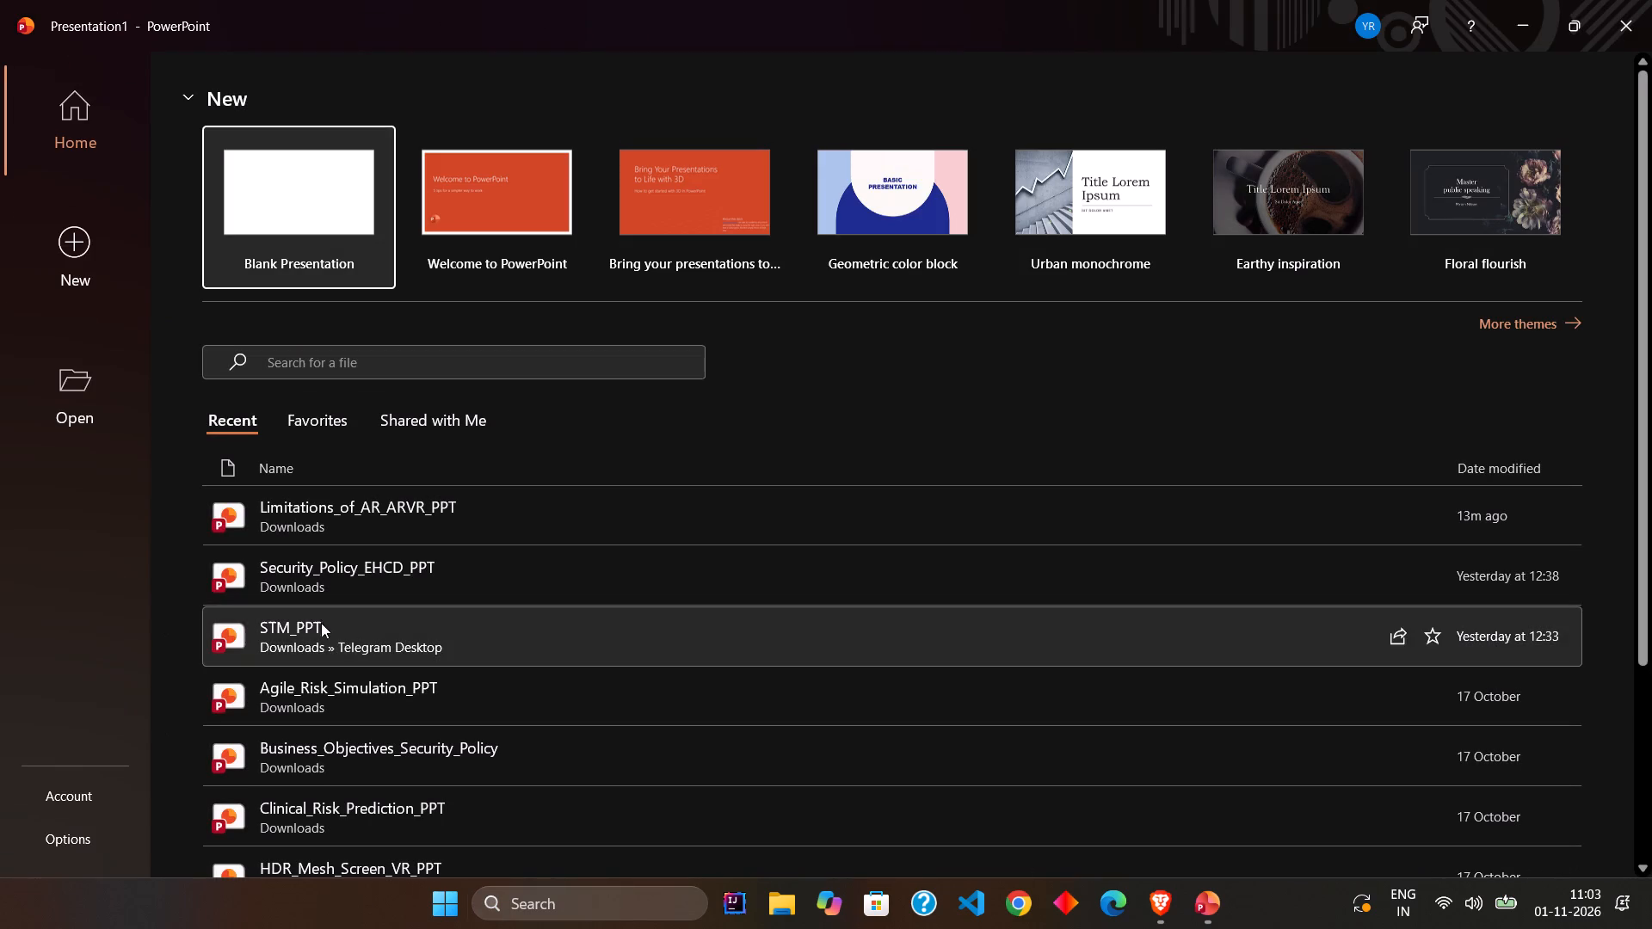
left_click(345, 569)
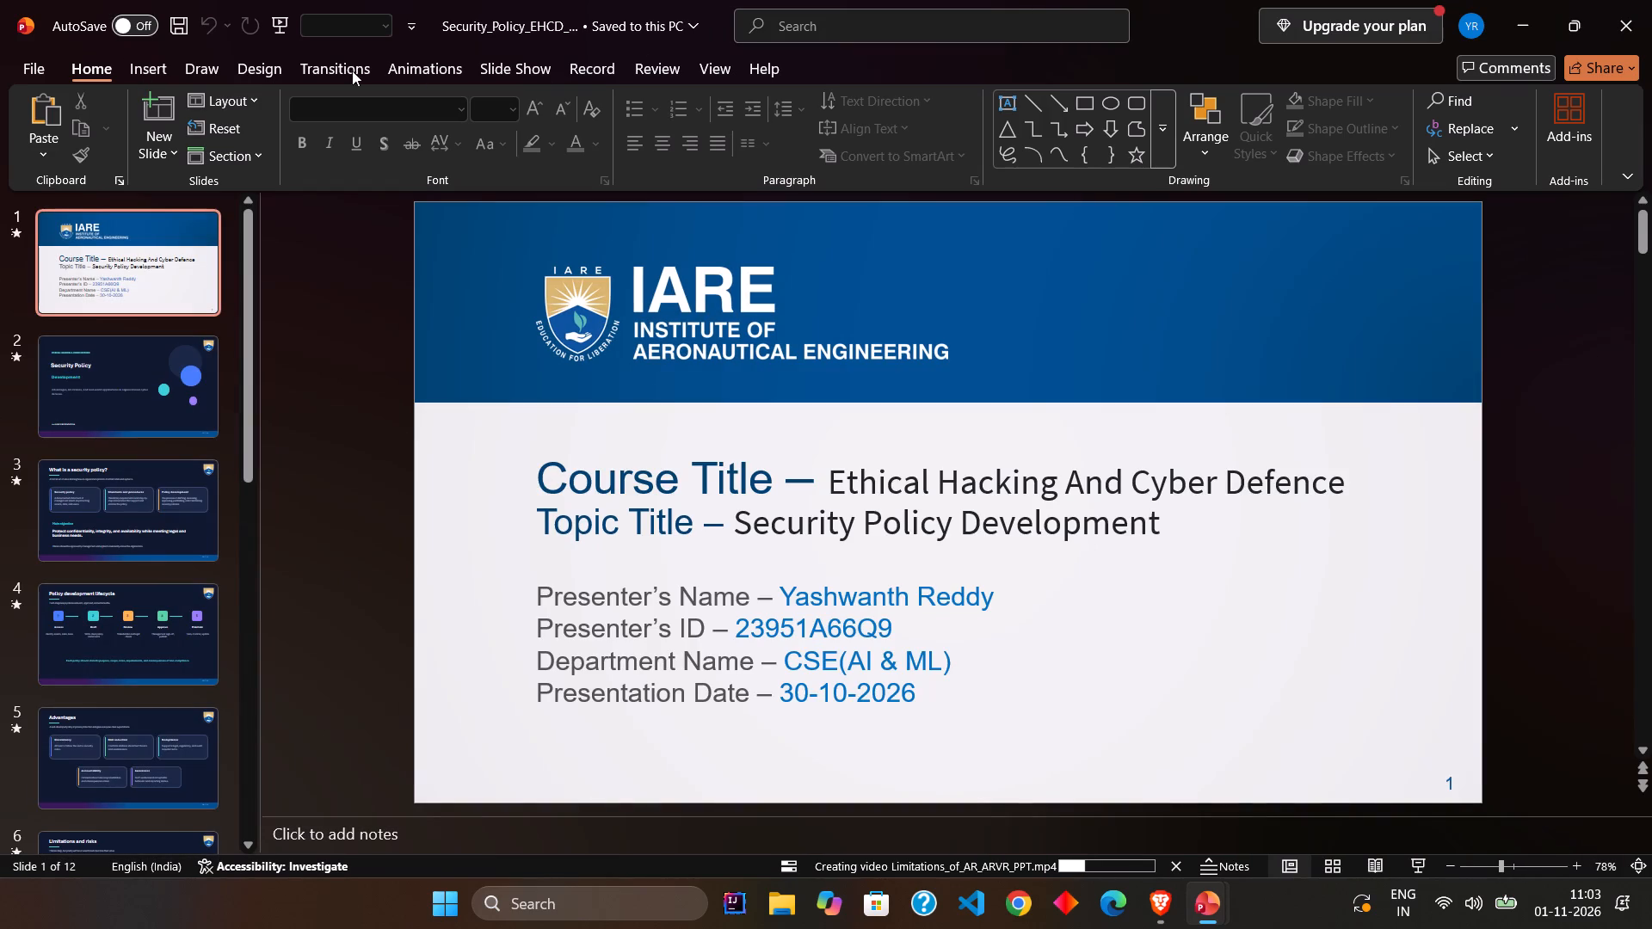
Start a narrated camera recording of the Security Policy presentation at slide 1, with the pen set to orange.
left_click(591, 66)
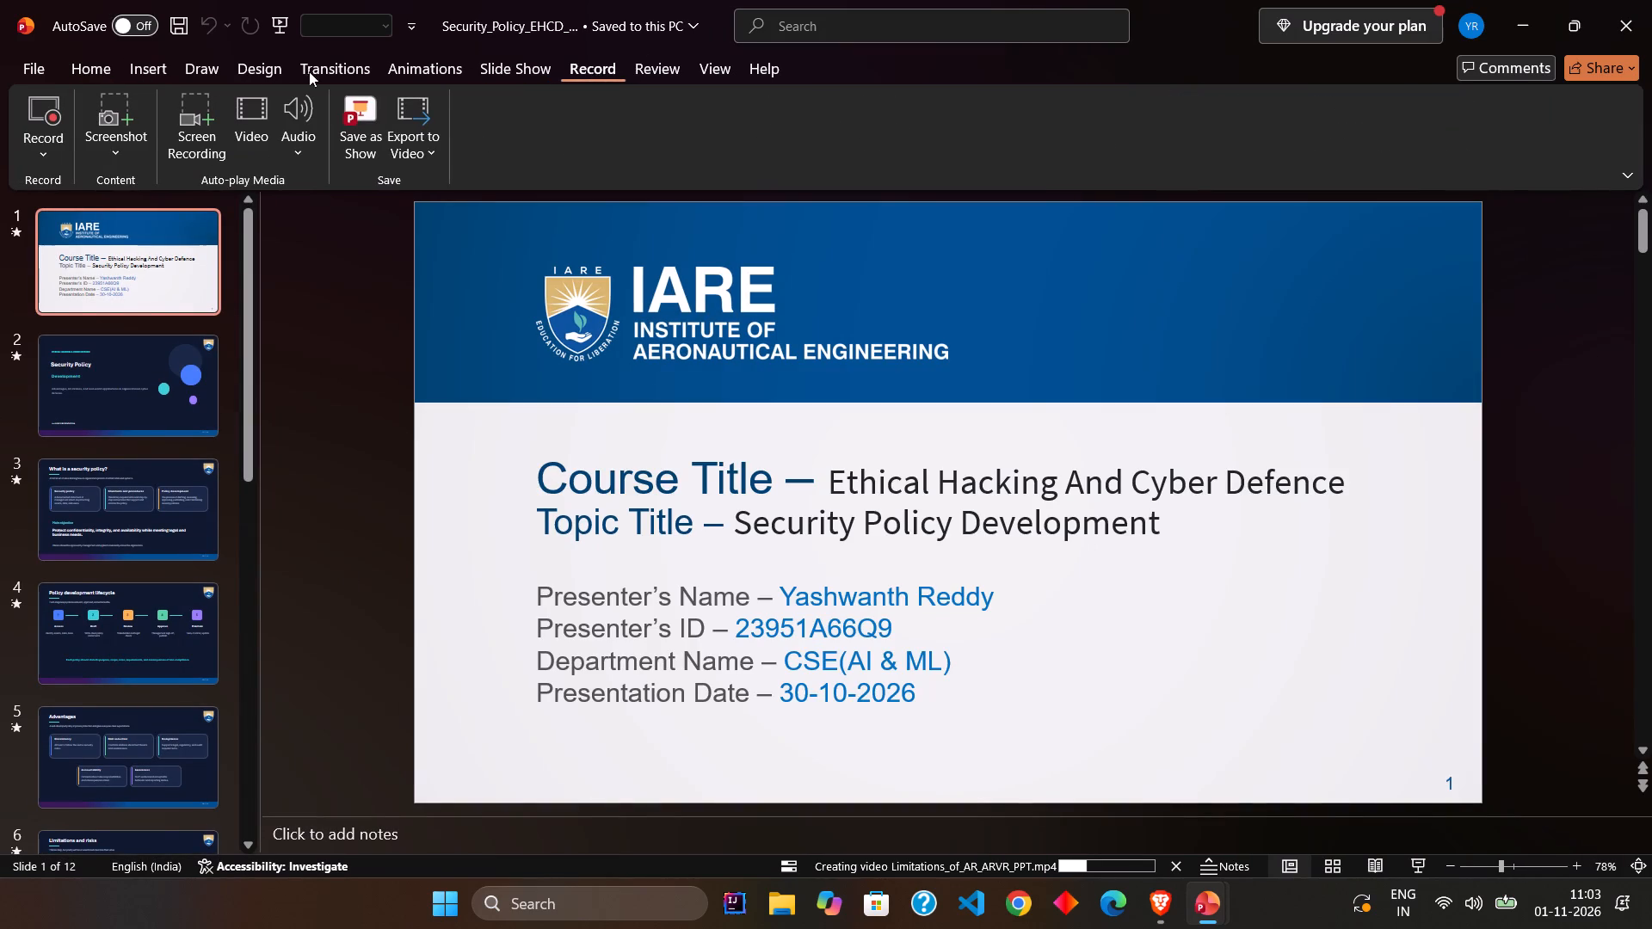
left_click(45, 103)
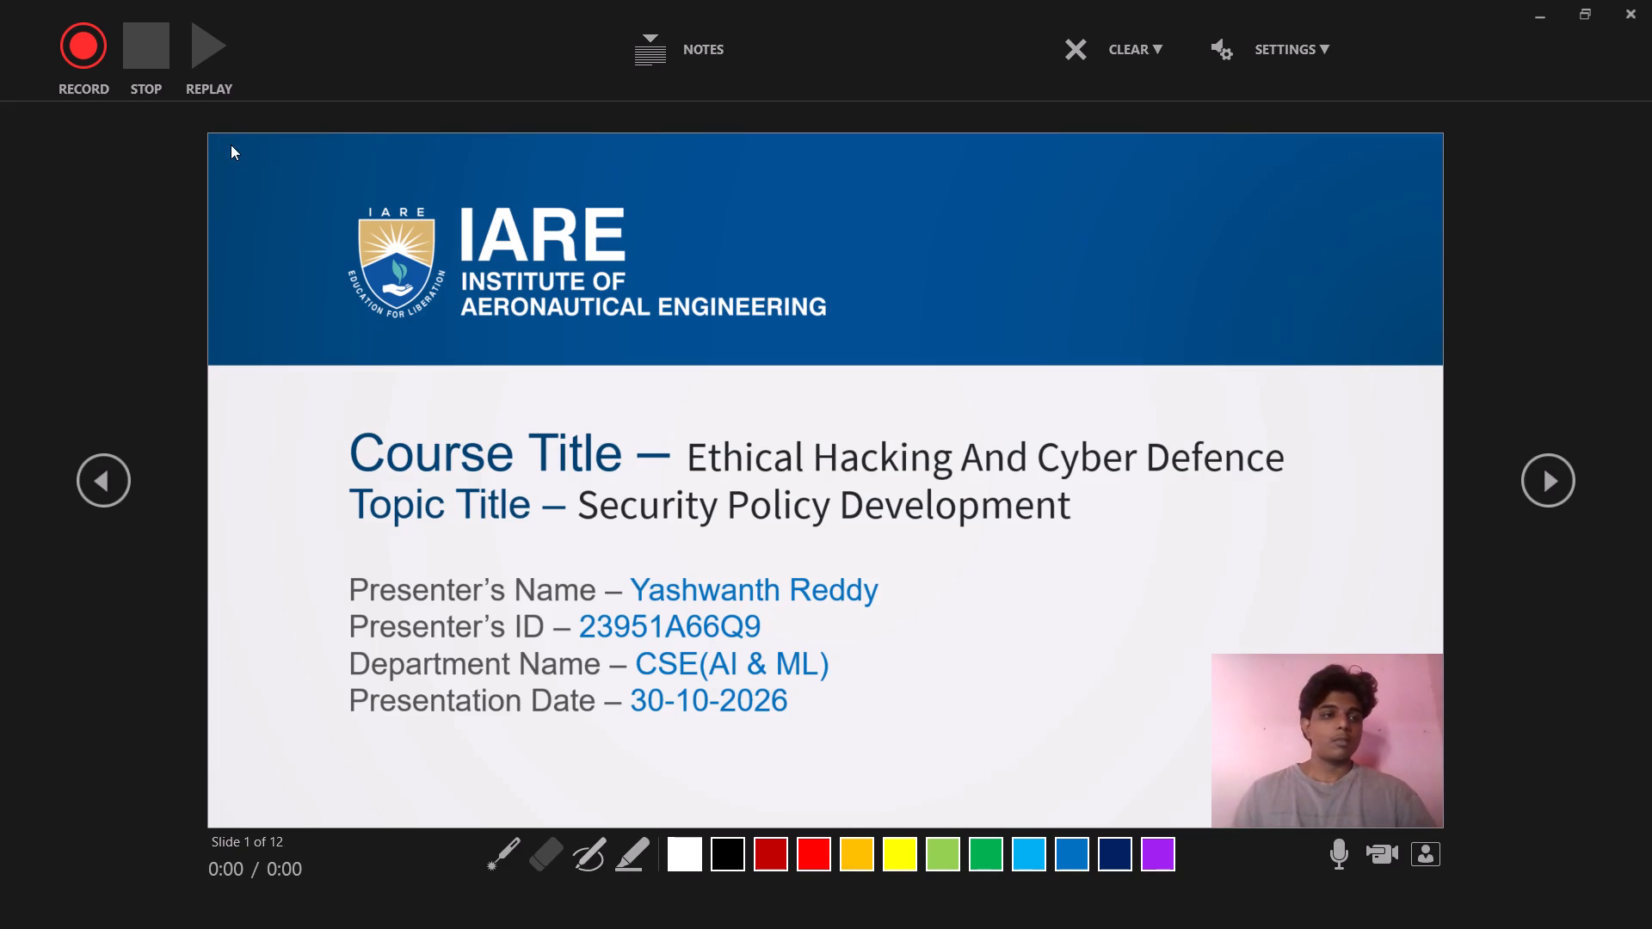
left_click(89, 62)
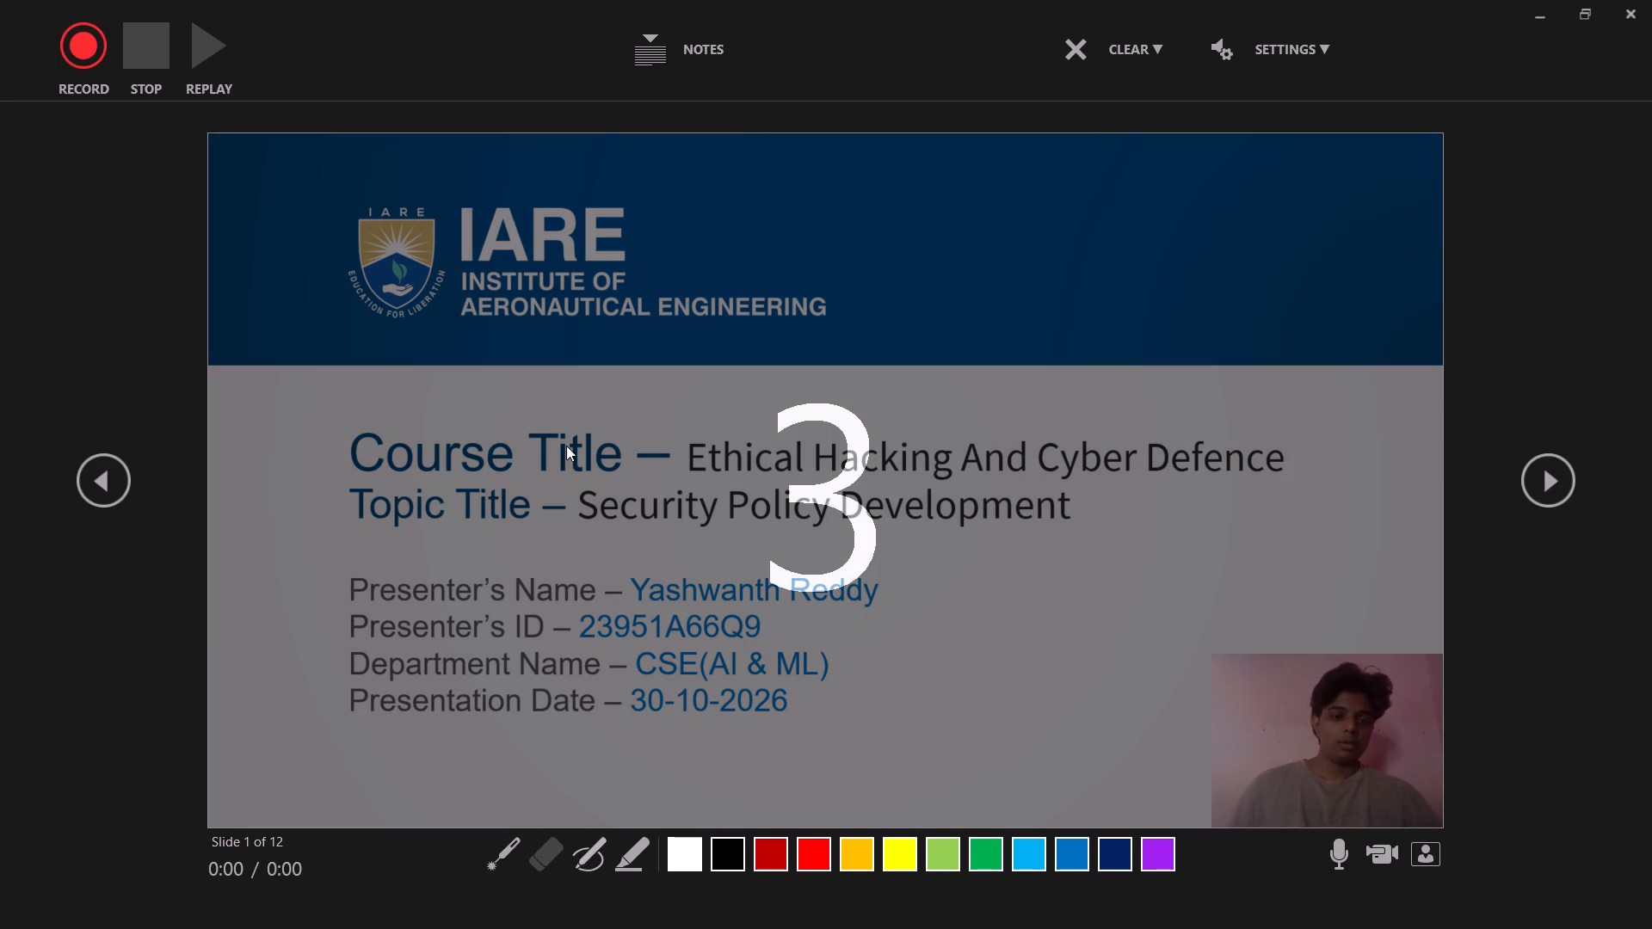
left_click(600, 848)
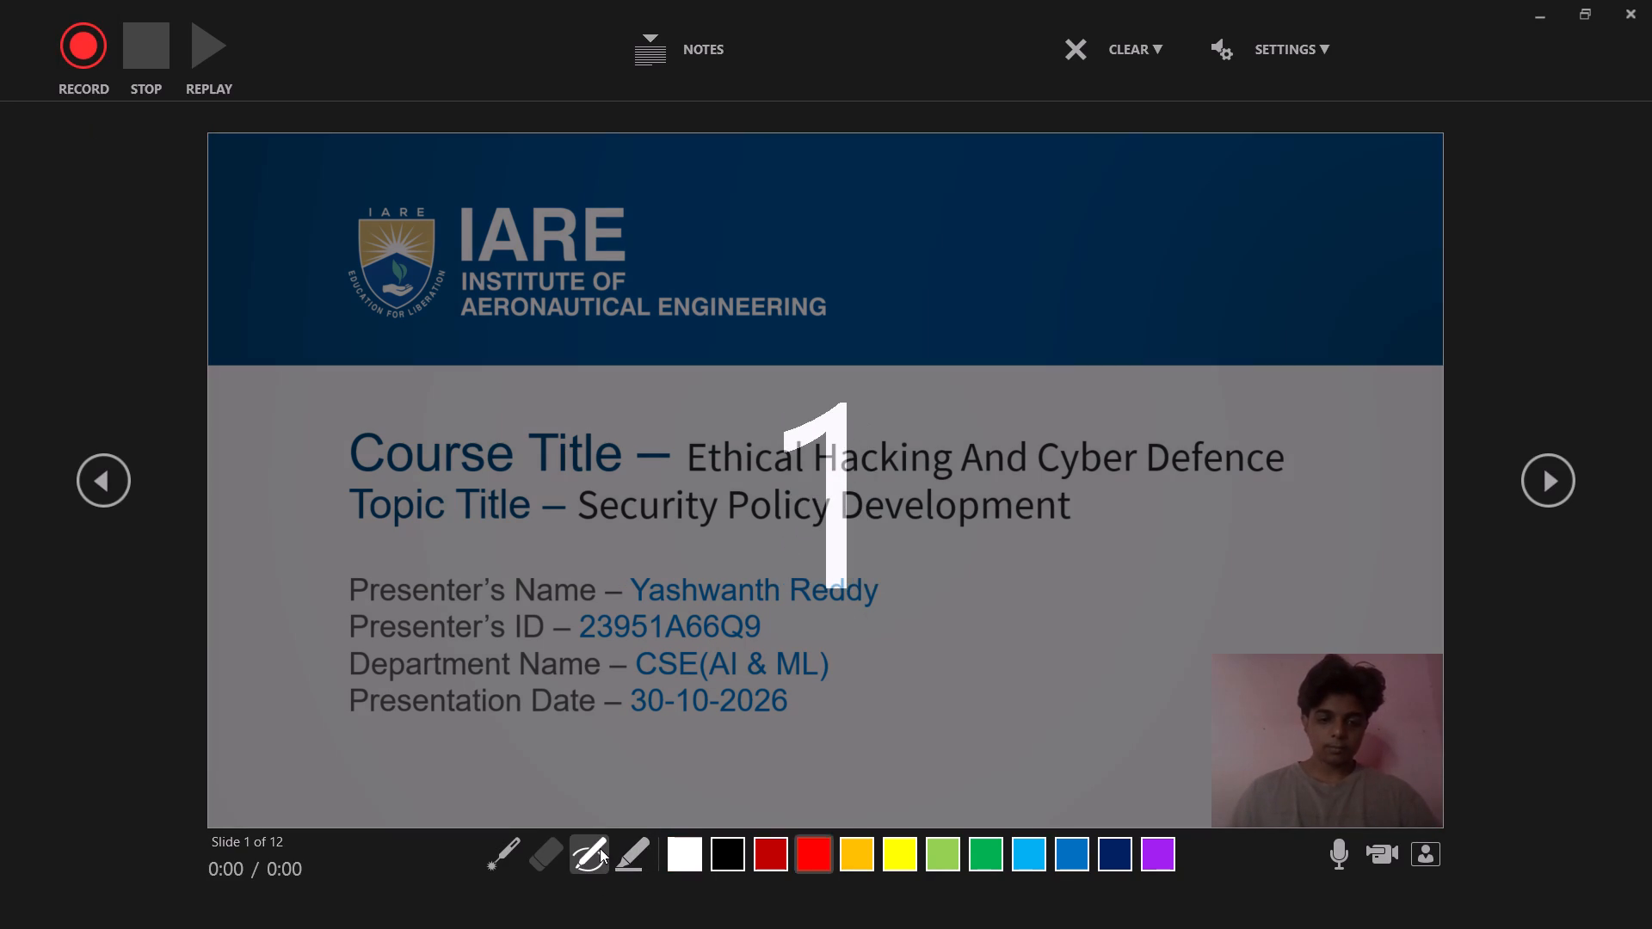
left_click(865, 847)
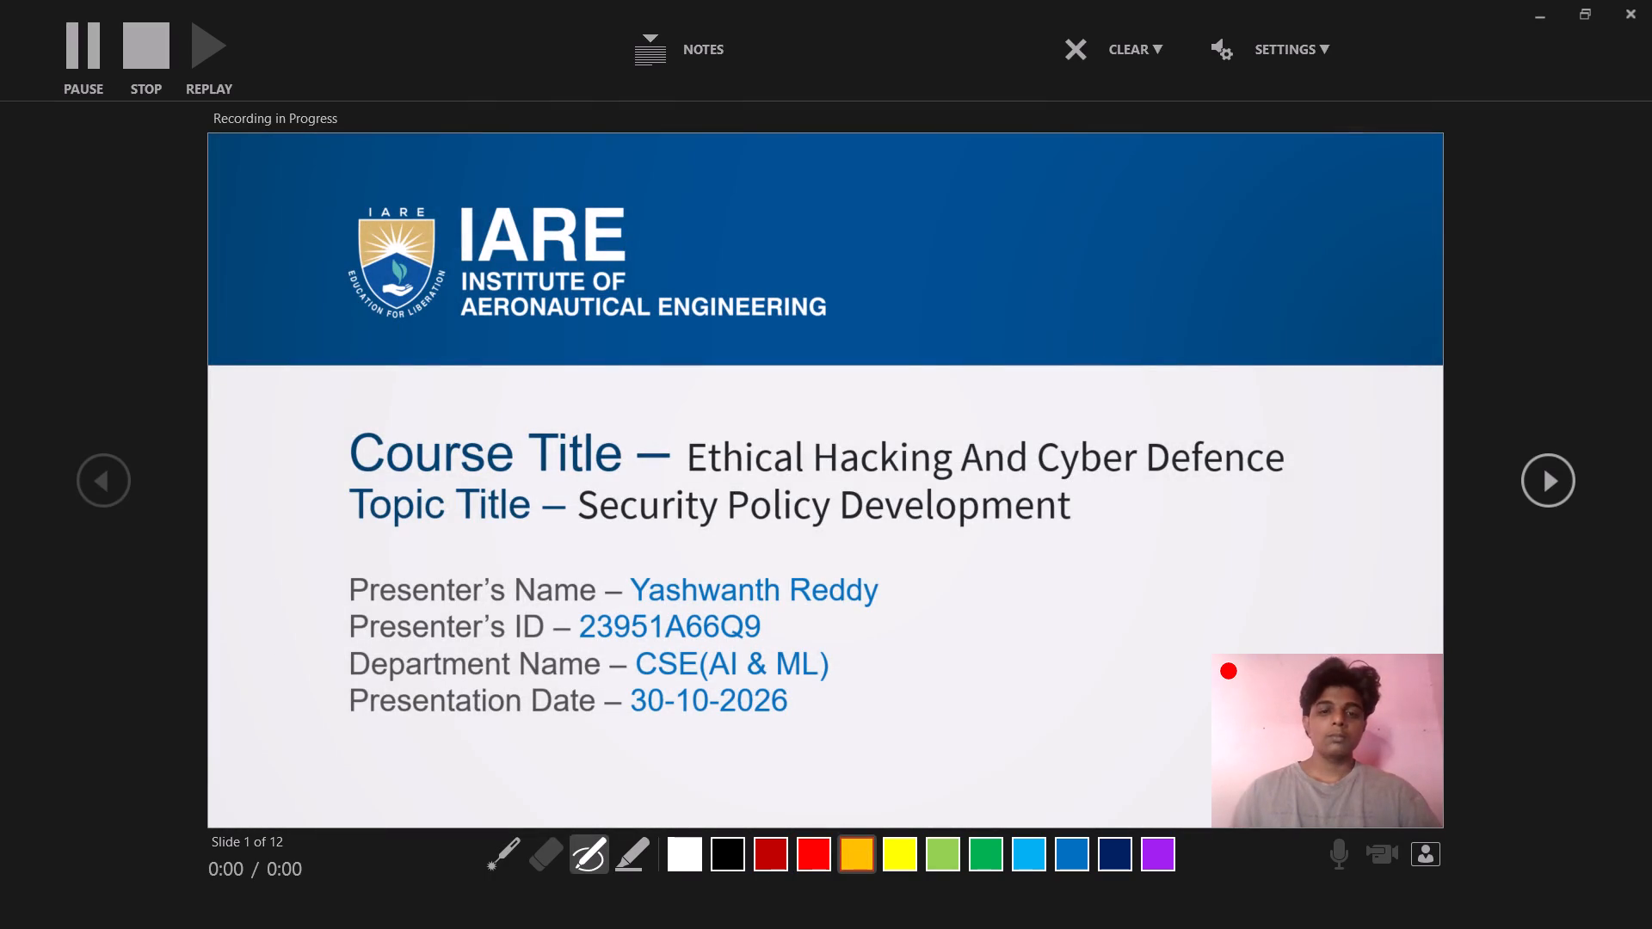
While narrating slide 1, underline Ethical in the course title and Security in the topic title.
left_click_drag(694, 483, 739, 489)
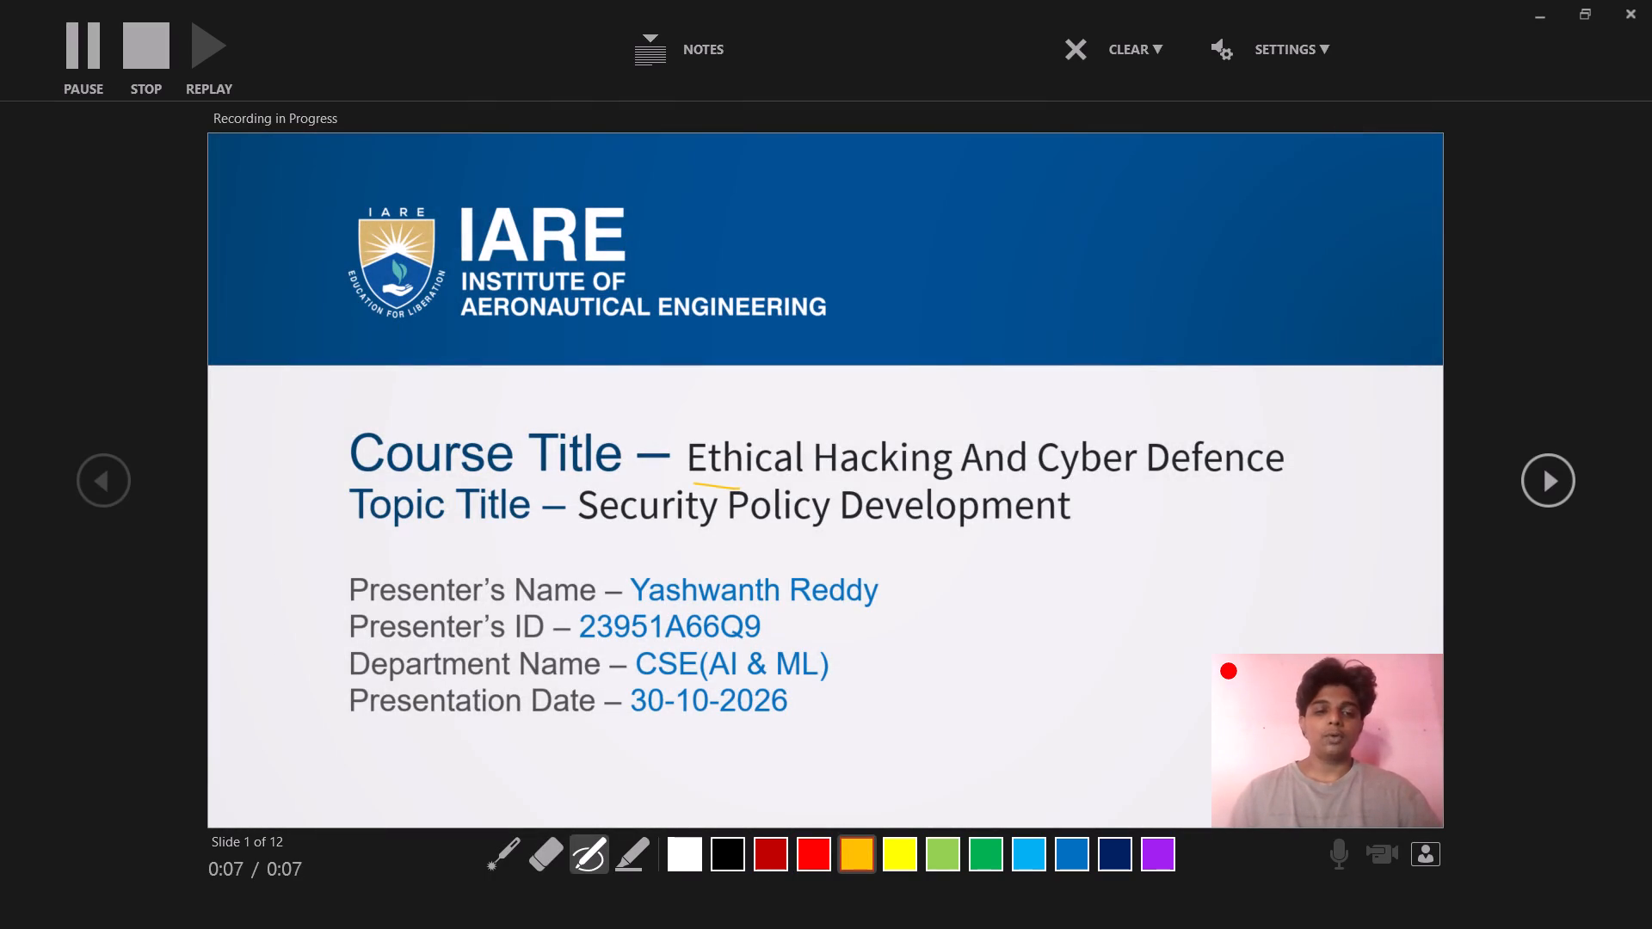
left_click_drag(627, 529, 673, 529)
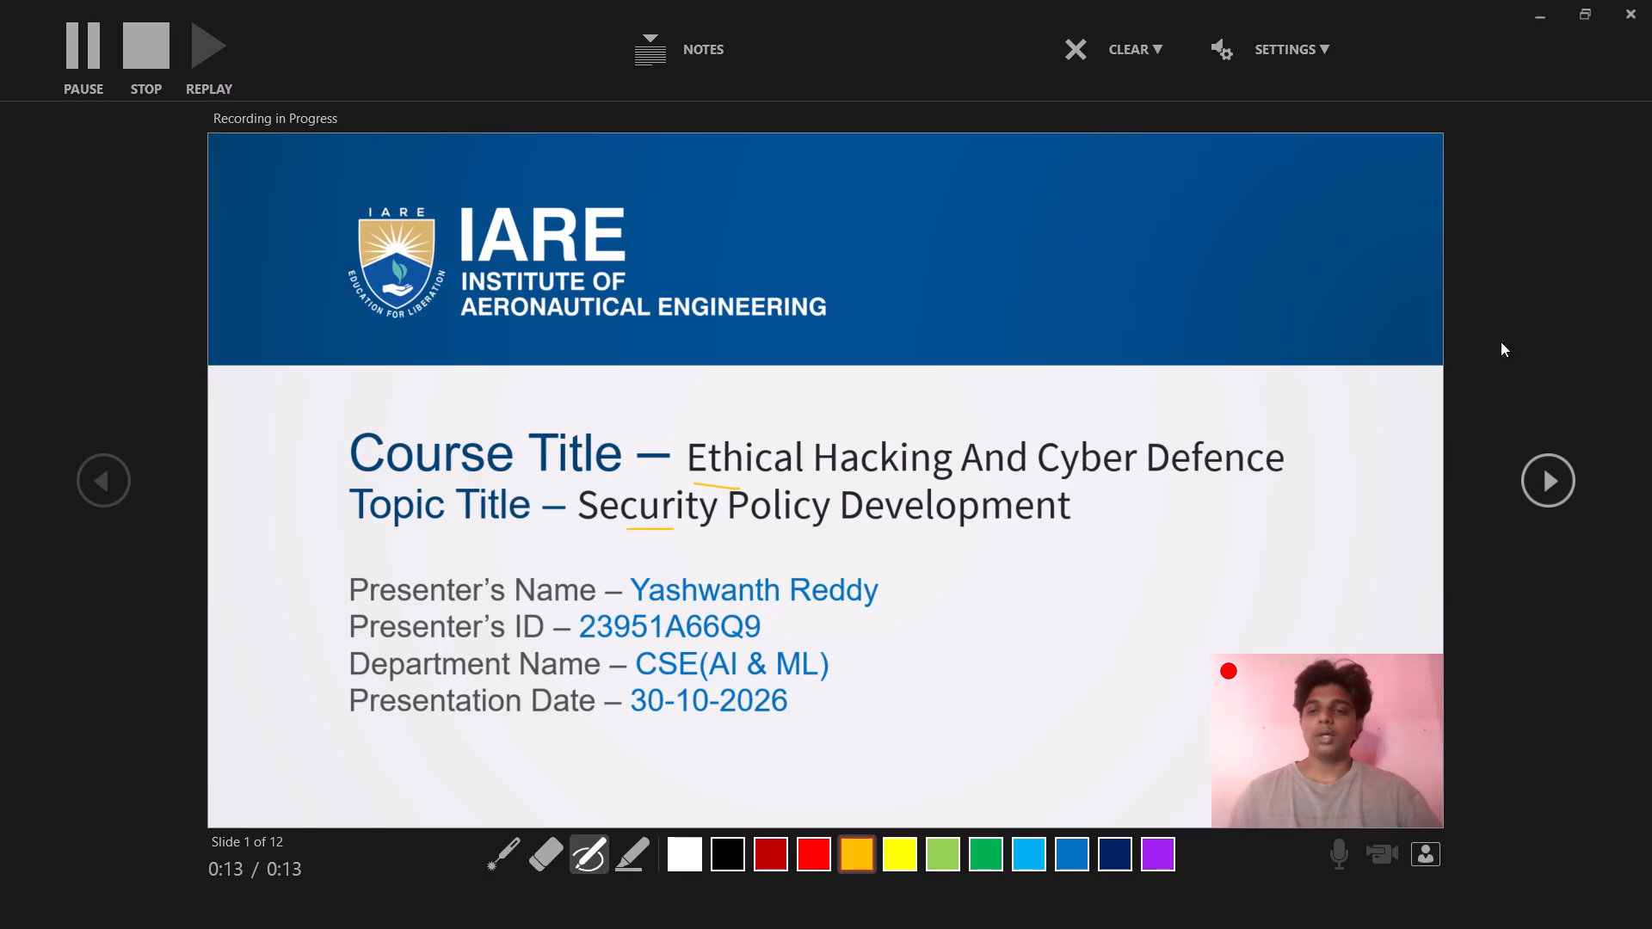
Narrate slide 2, underlining Hacking, Security and the start of Advantages, and draw a brace beside the description.
left_click(1520, 489)
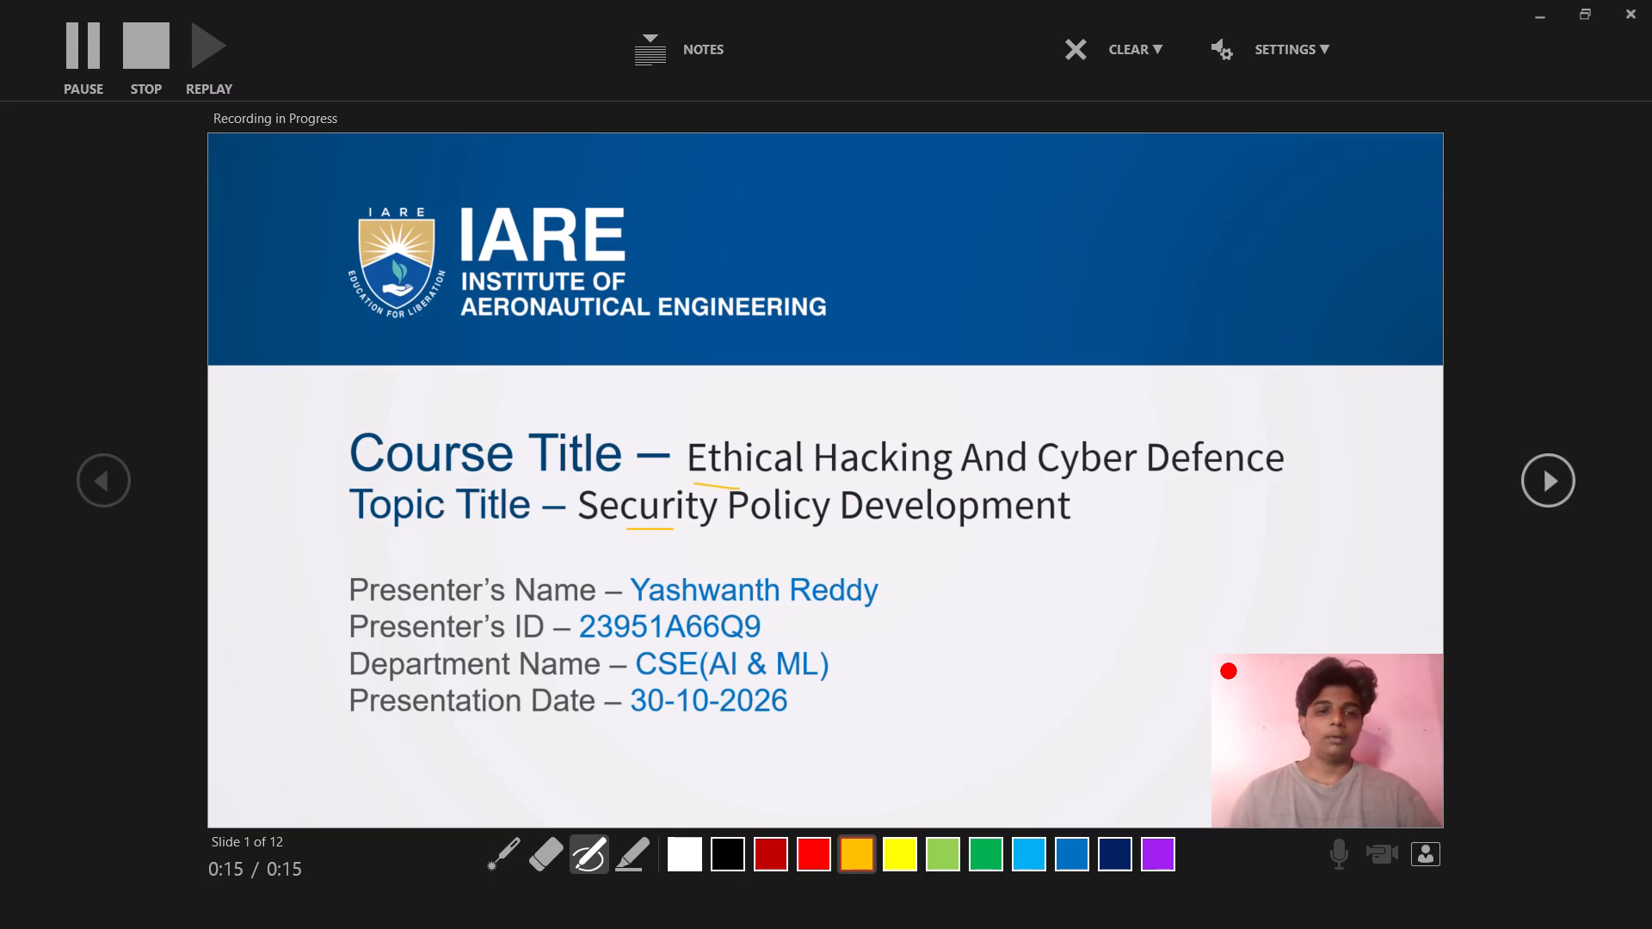
left_click(1534, 484)
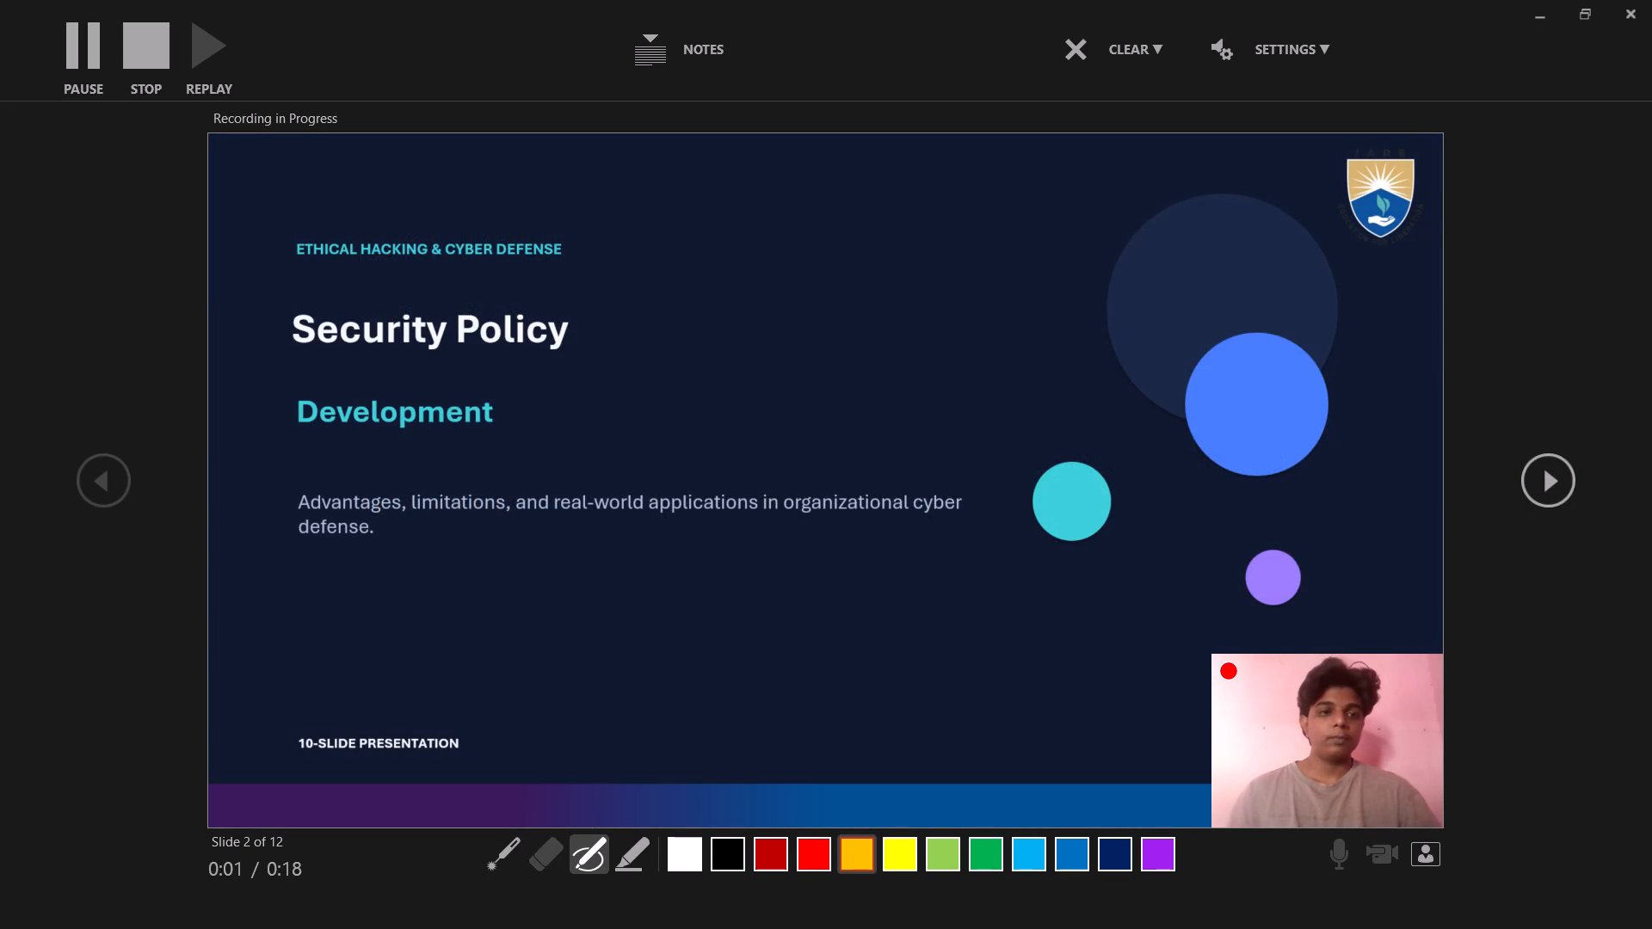
left_click_drag(378, 269, 461, 279)
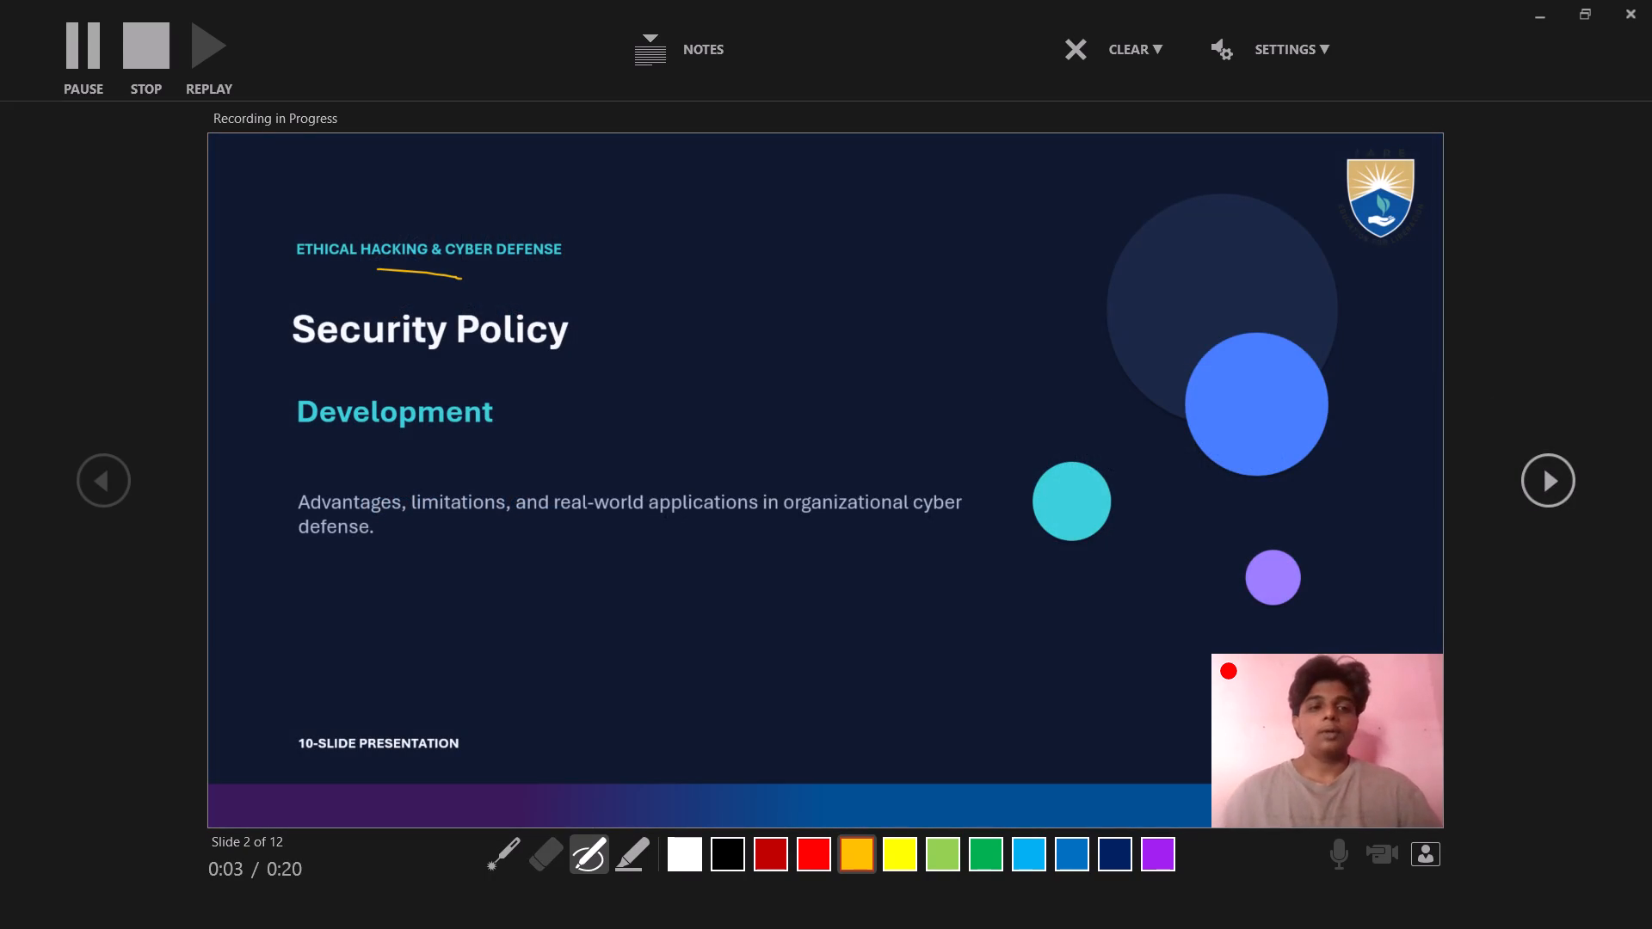
left_click_drag(461, 279, 463, 278)
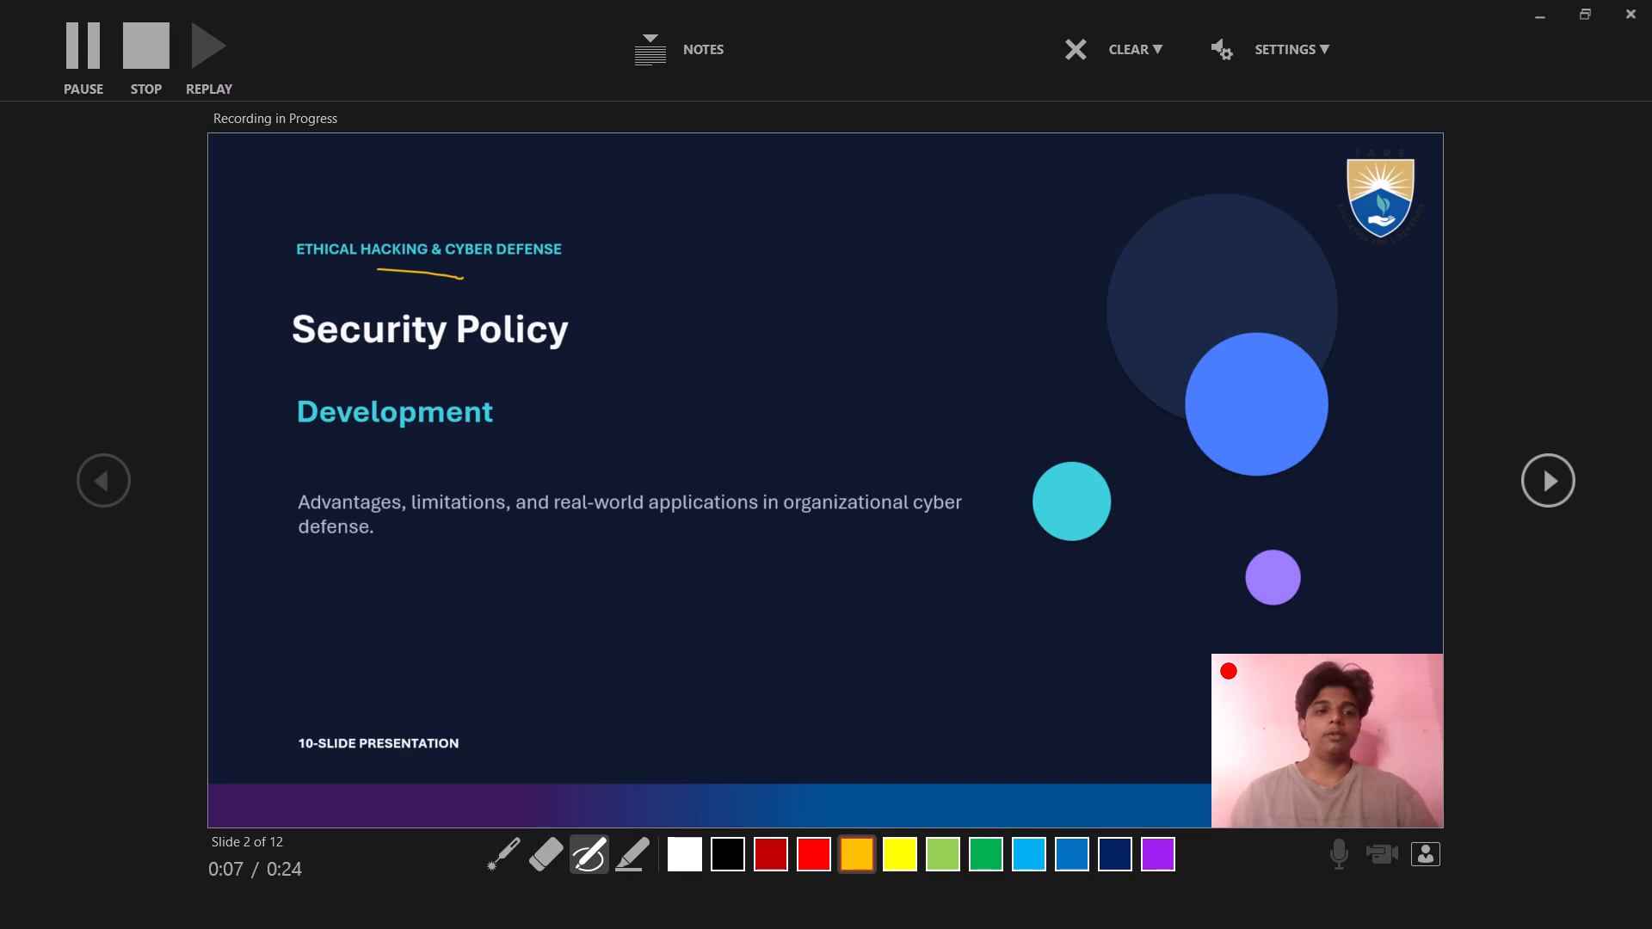
left_click_drag(312, 349, 402, 359)
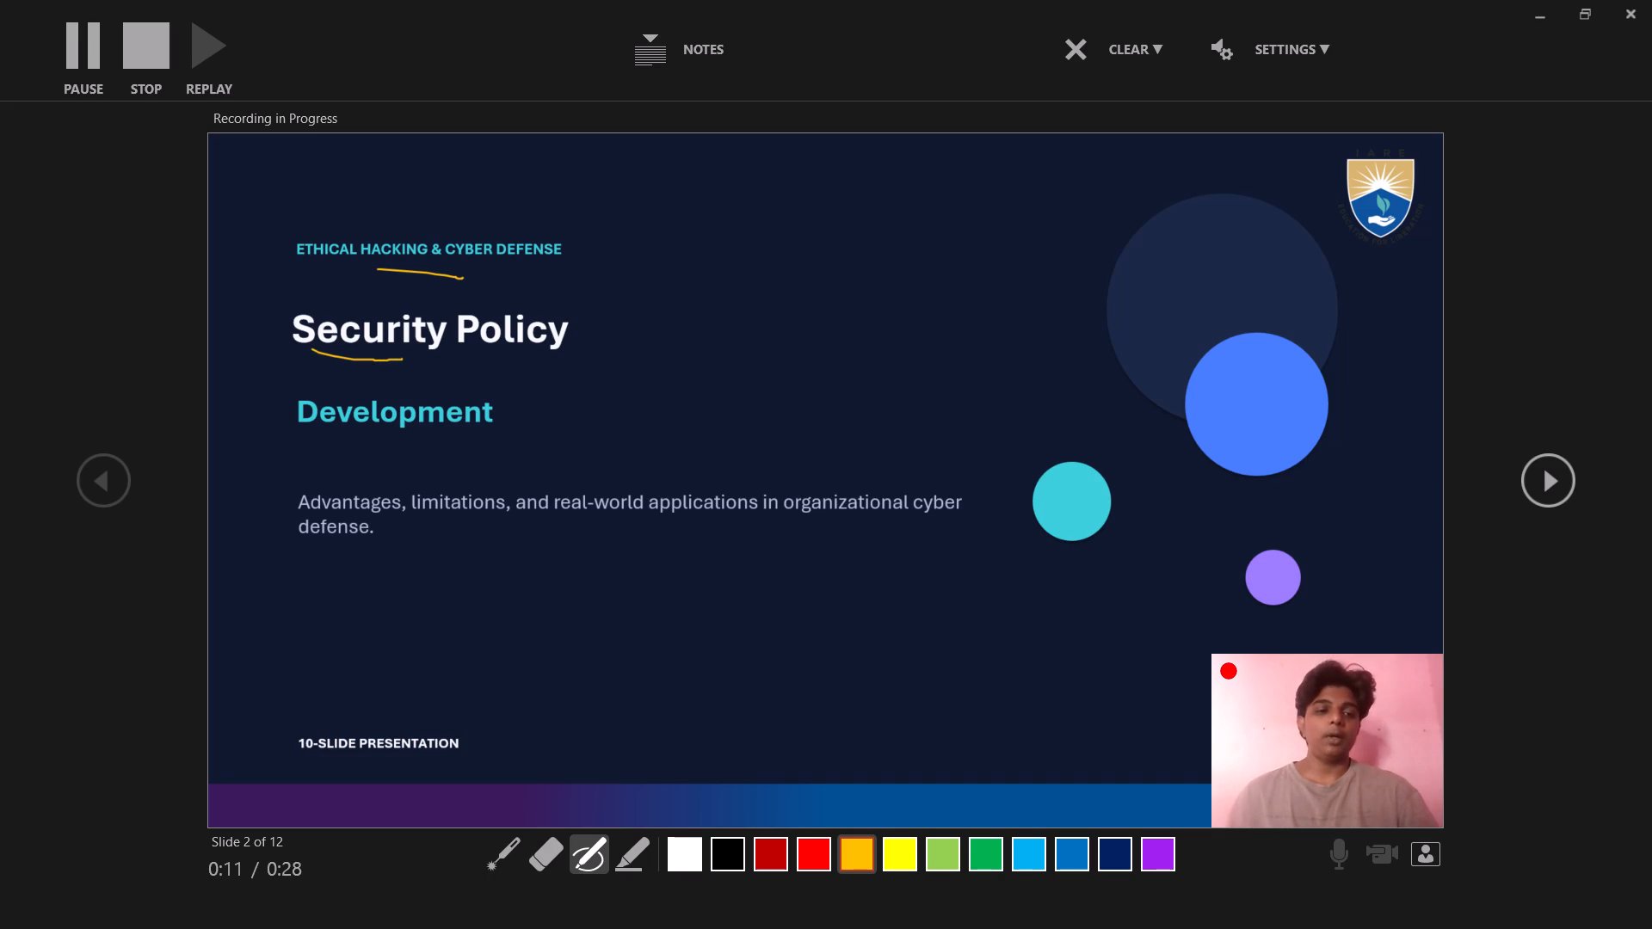
left_click_drag(274, 488, 273, 520)
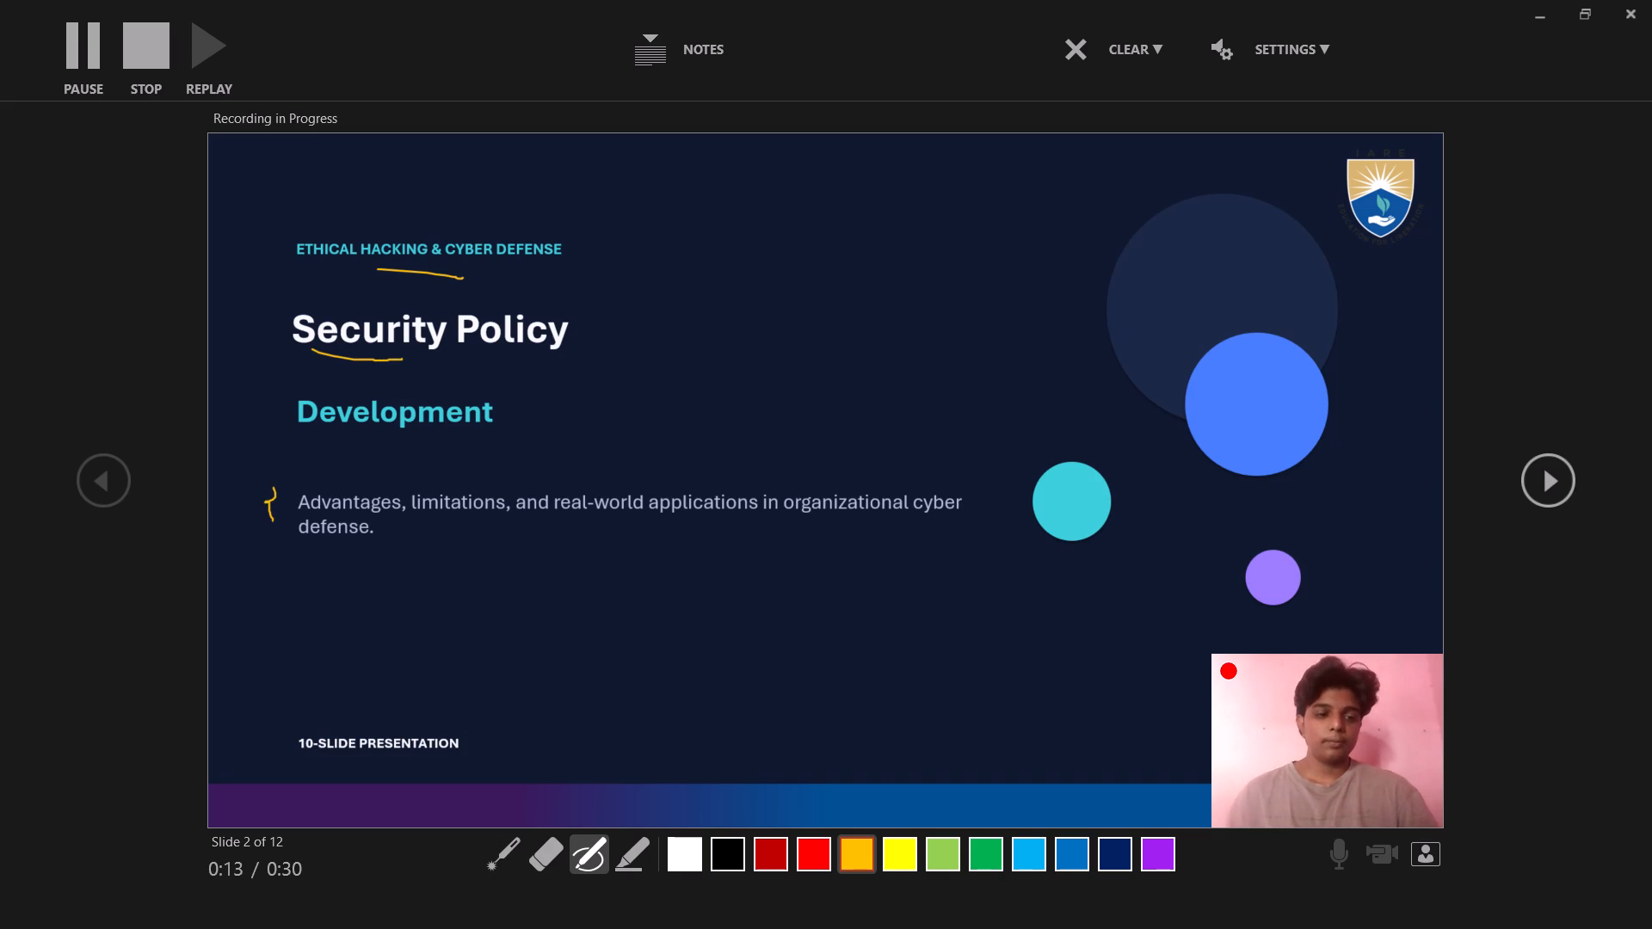
left_click_drag(273, 520, 273, 523)
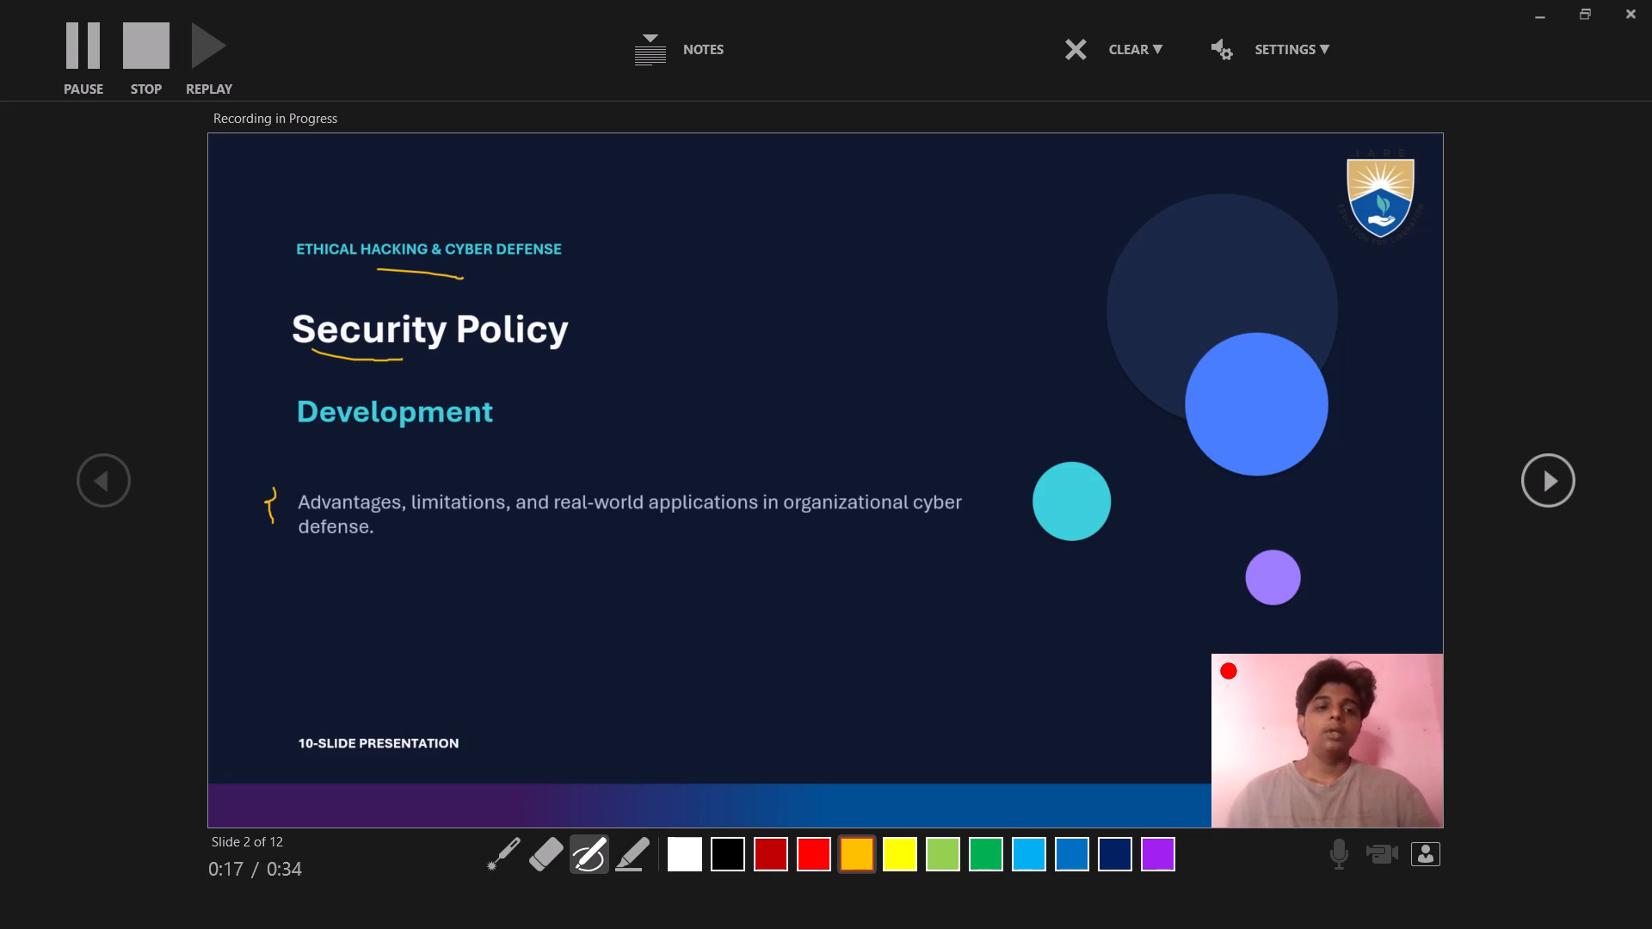
left_click_drag(310, 514, 325, 515)
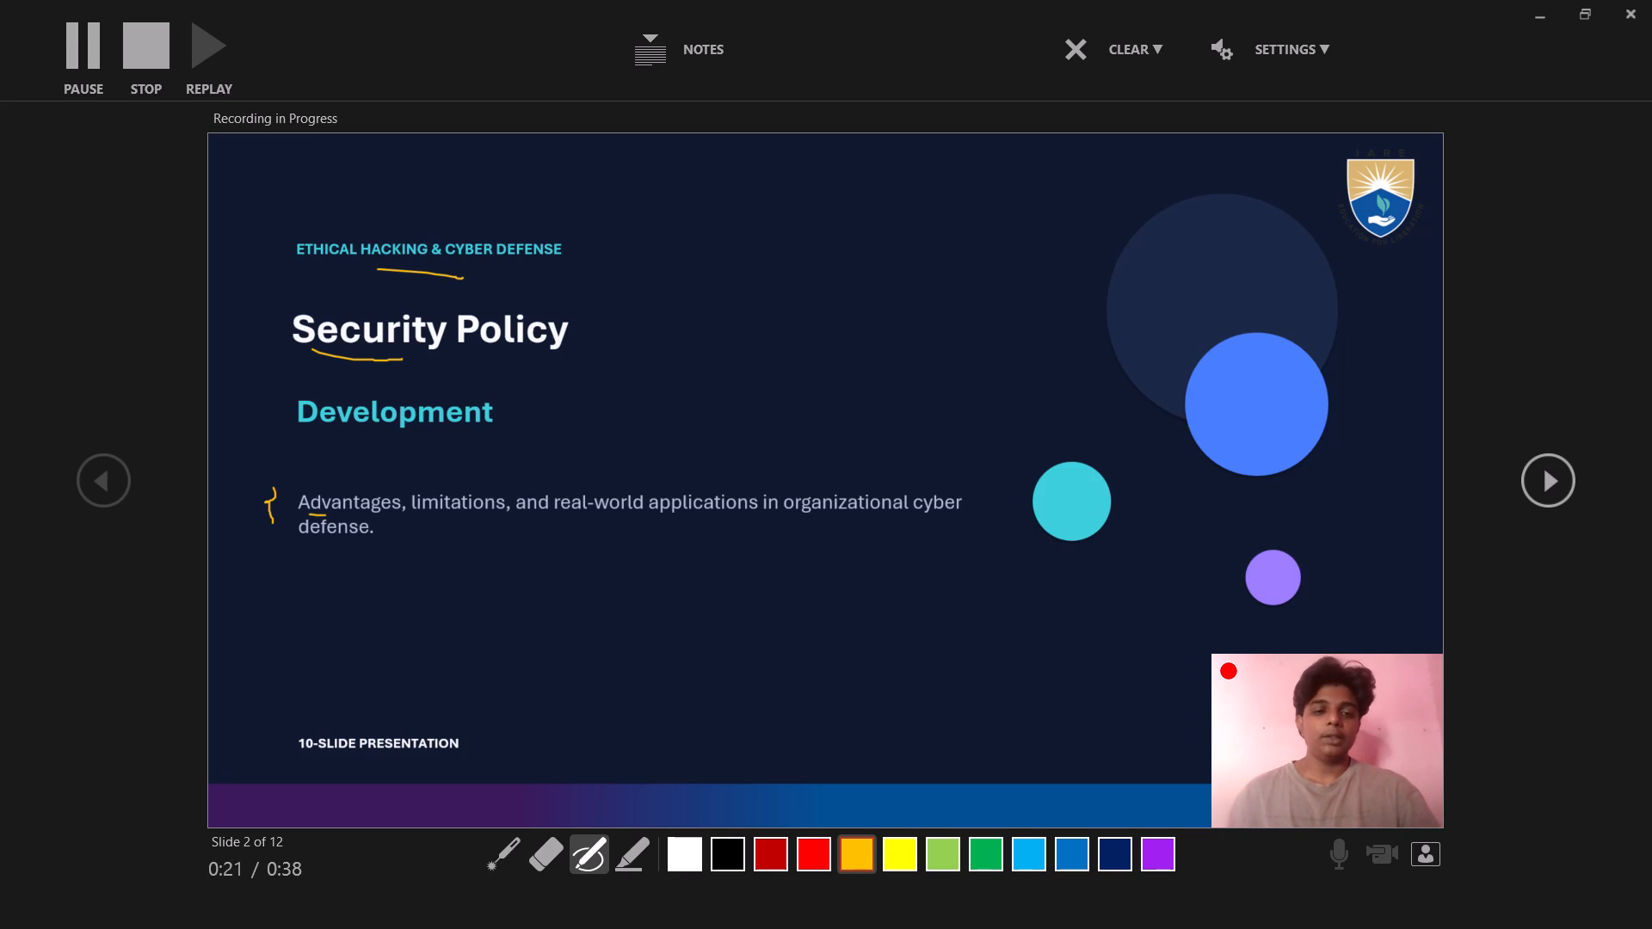
left_click_drag(325, 515, 324, 515)
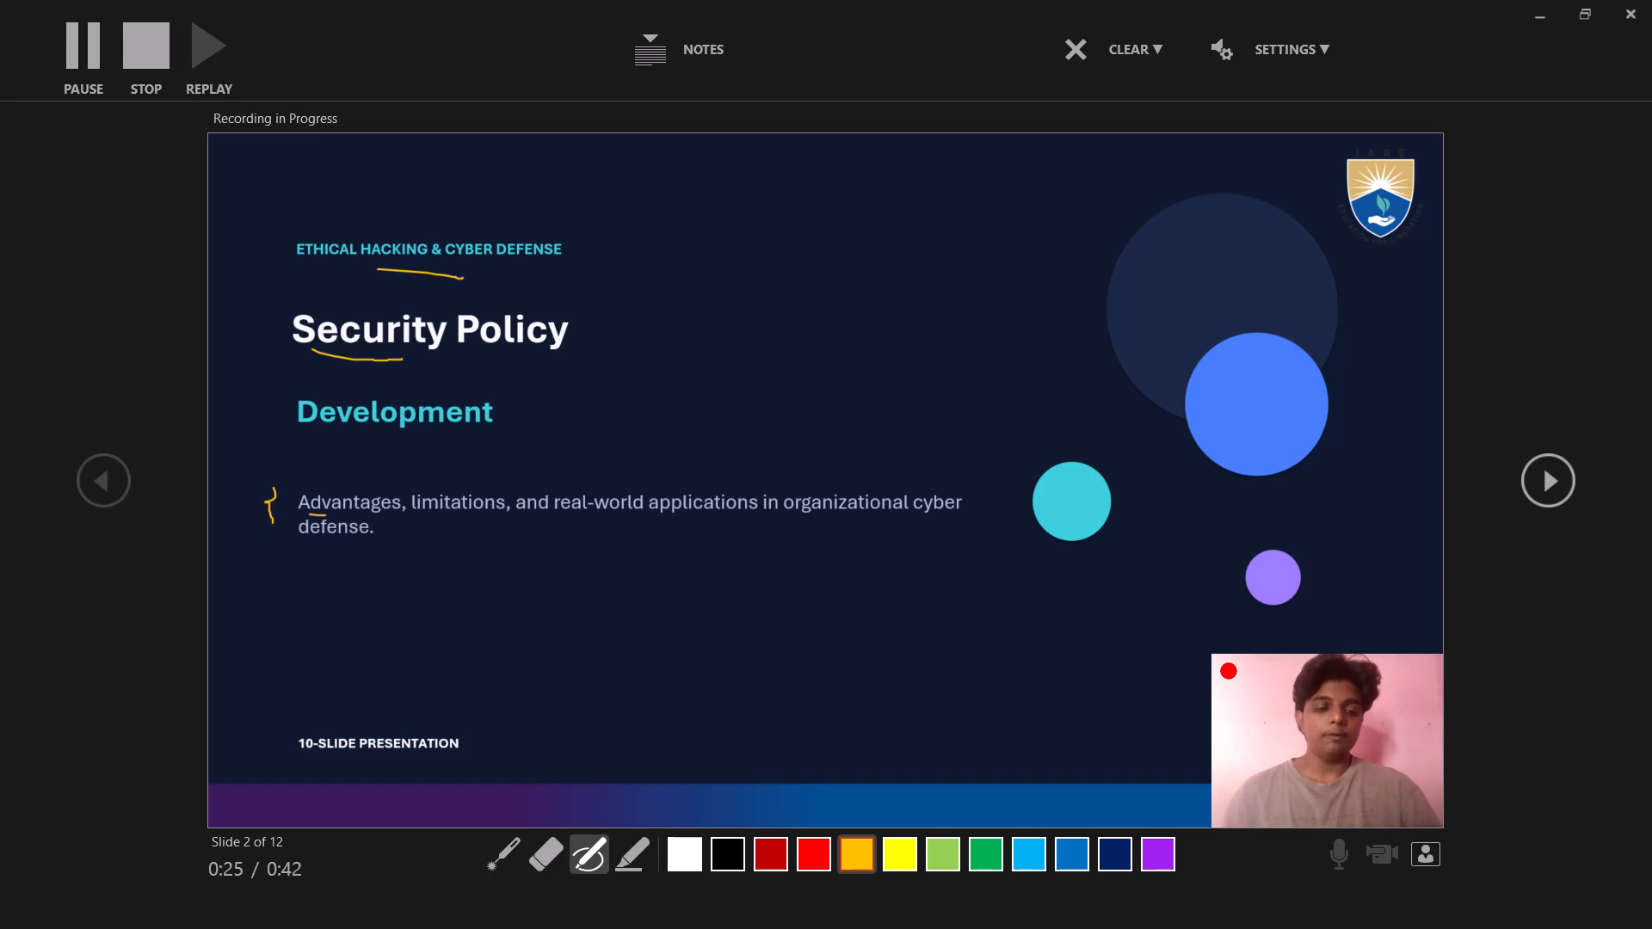
Narrate slide 3, underlining What, formal and the Security policy heading, and draw a brace along that card's edge.
left_click(1538, 464)
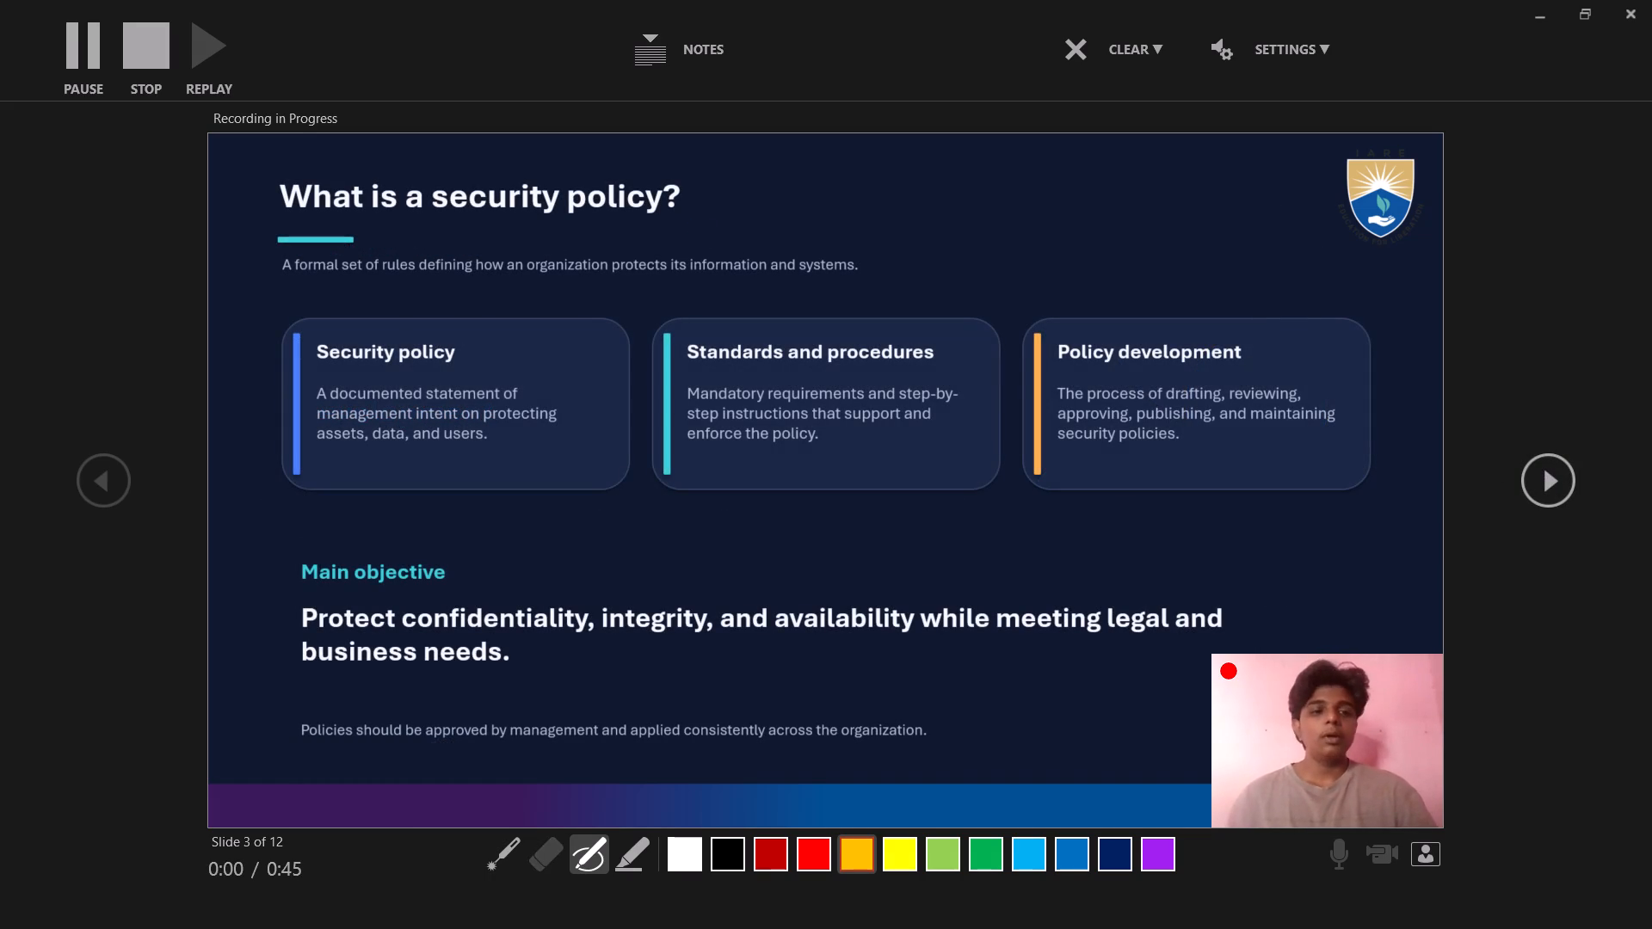
left_click_drag(280, 213, 304, 223)
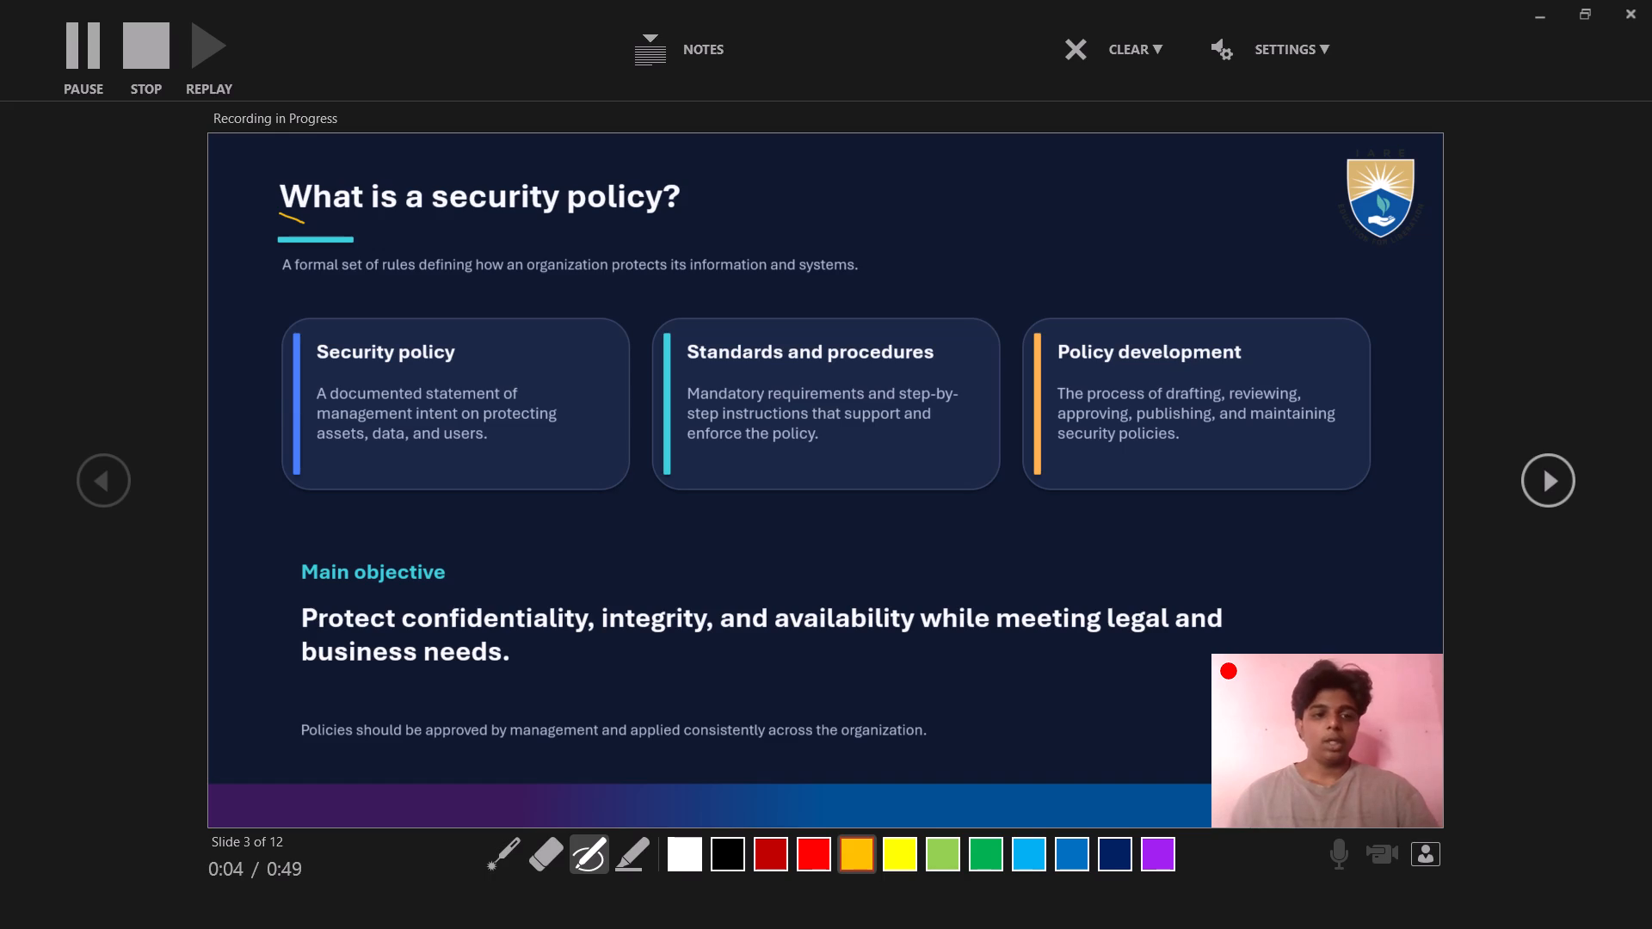
left_click_drag(300, 275, 315, 276)
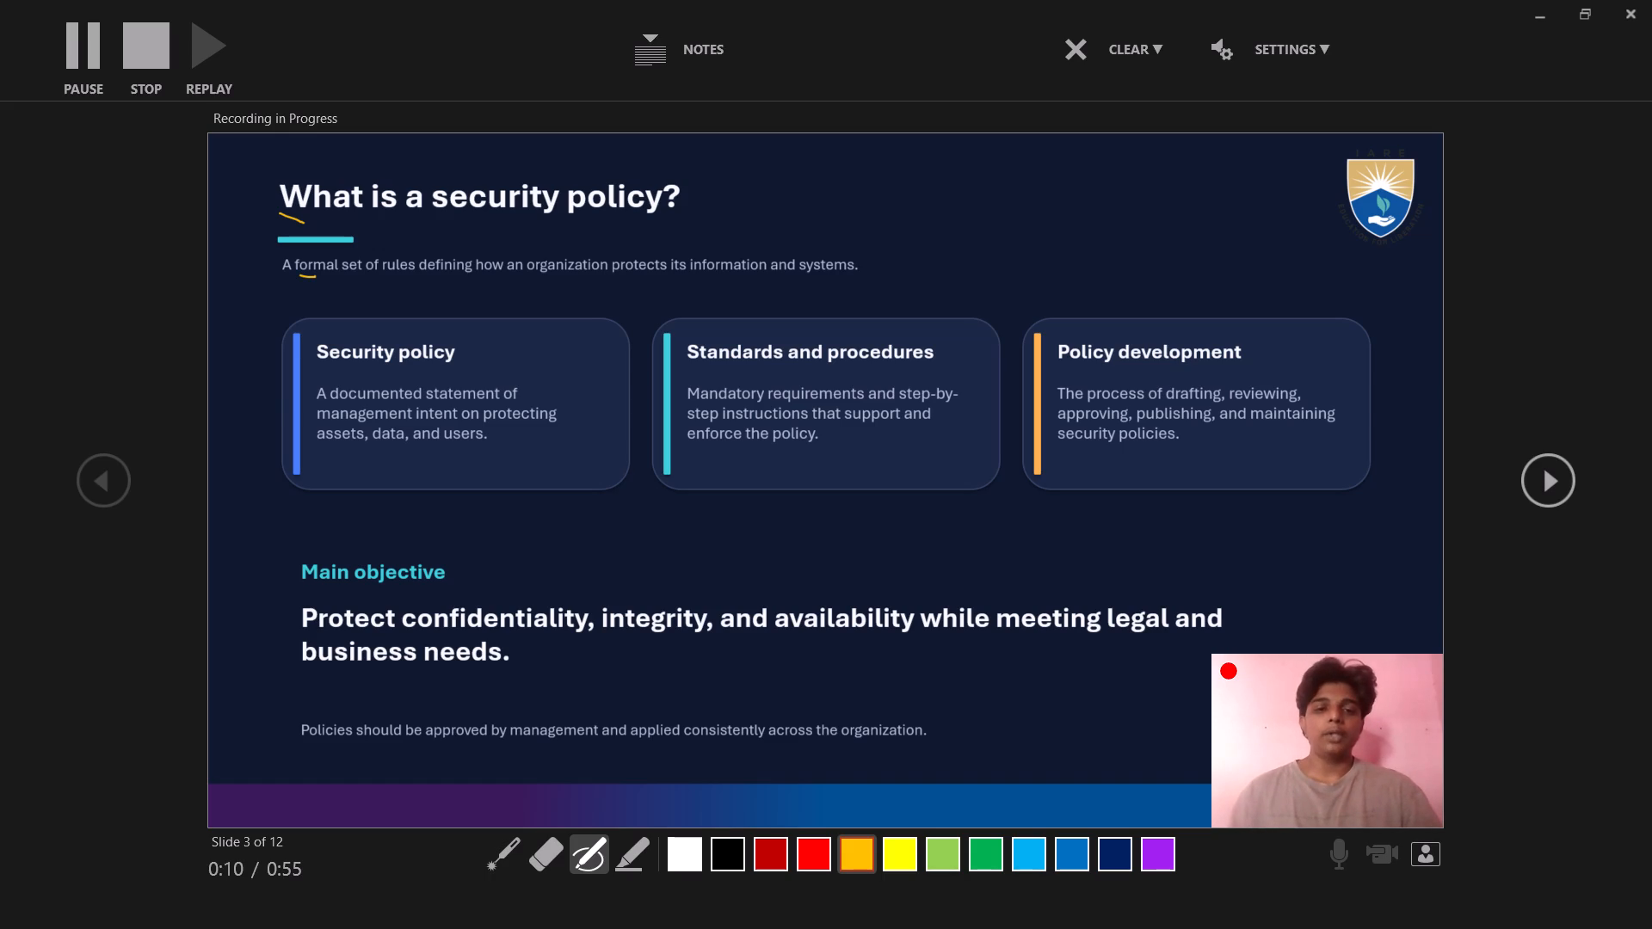
left_click_drag(294, 350, 285, 374)
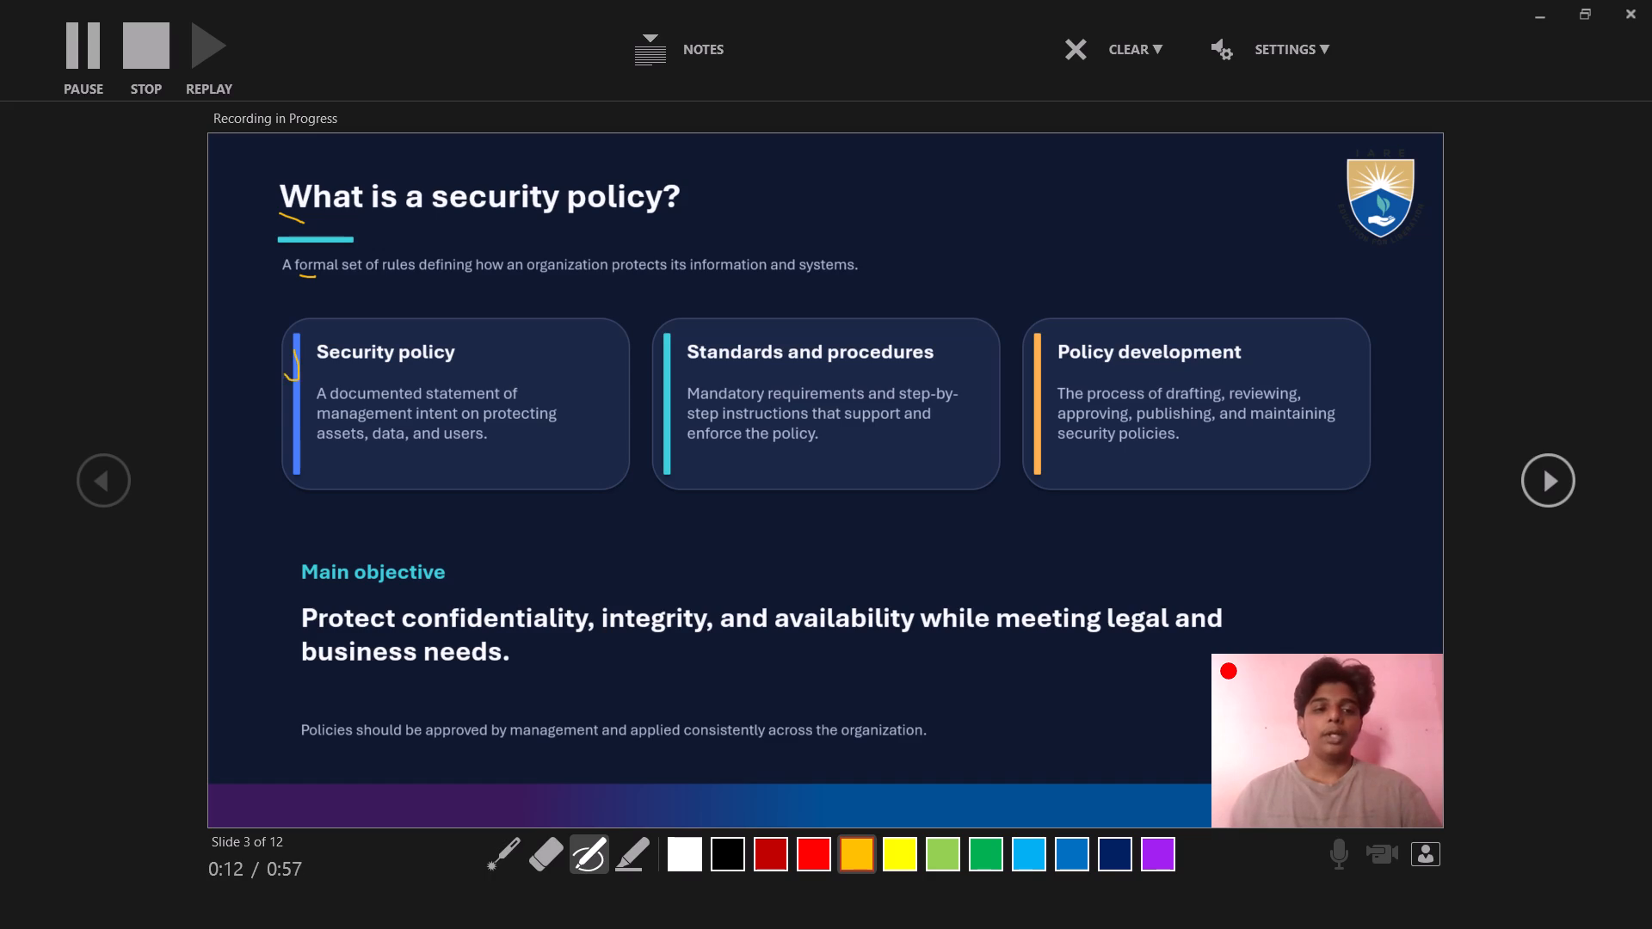
left_click_drag(285, 374, 287, 439)
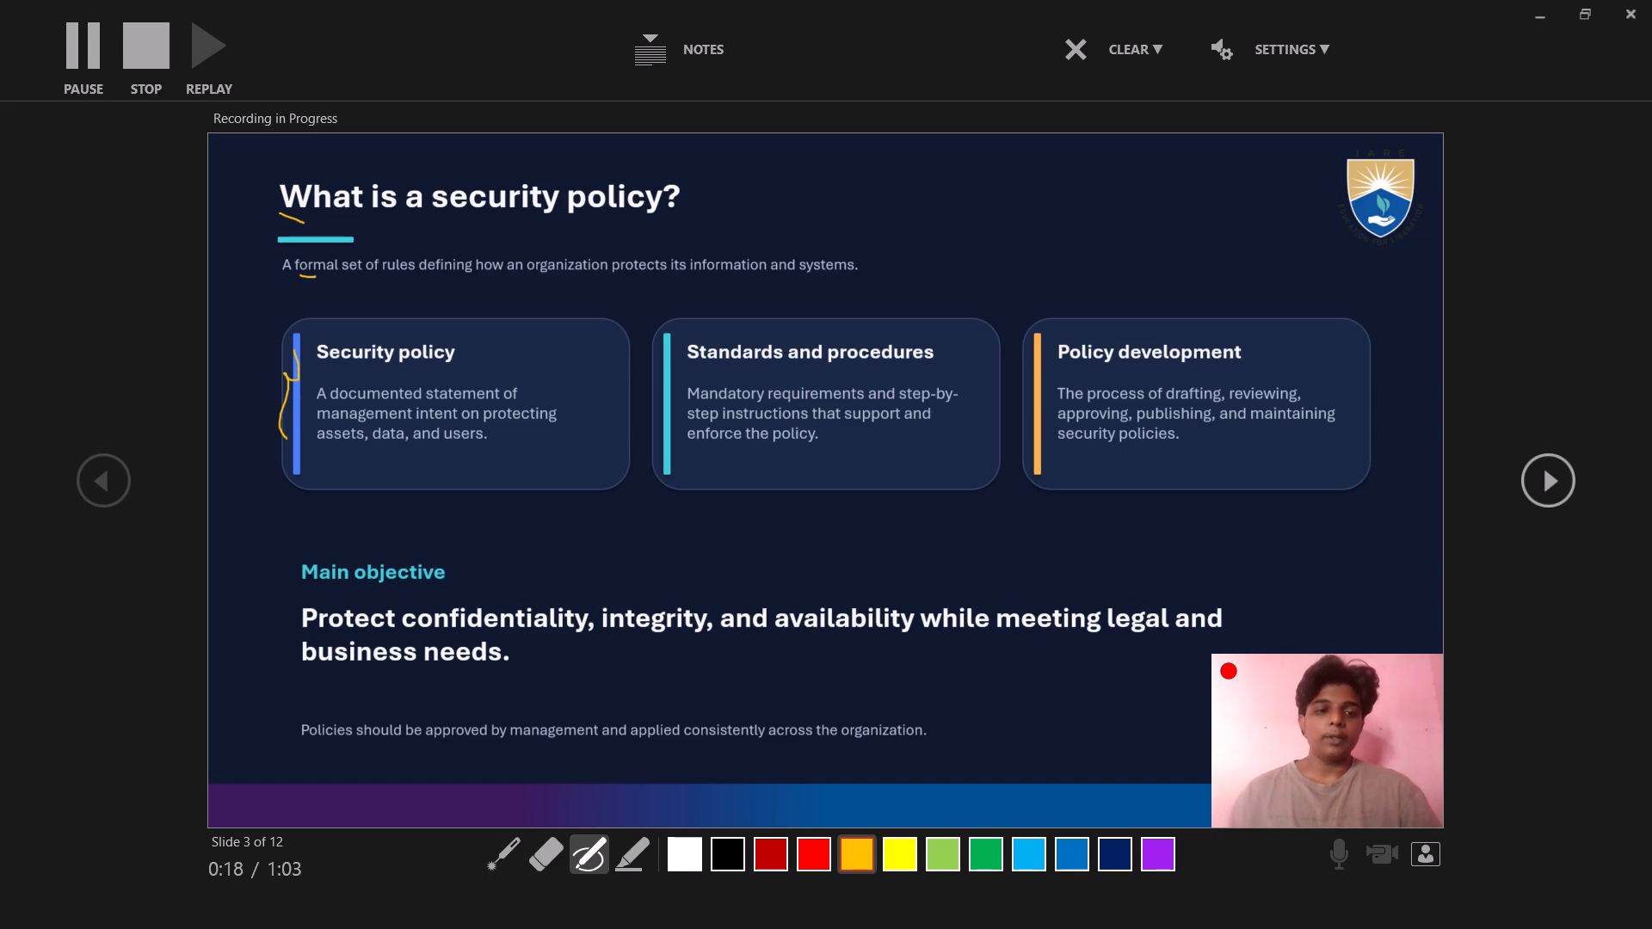
left_click_drag(361, 374, 384, 370)
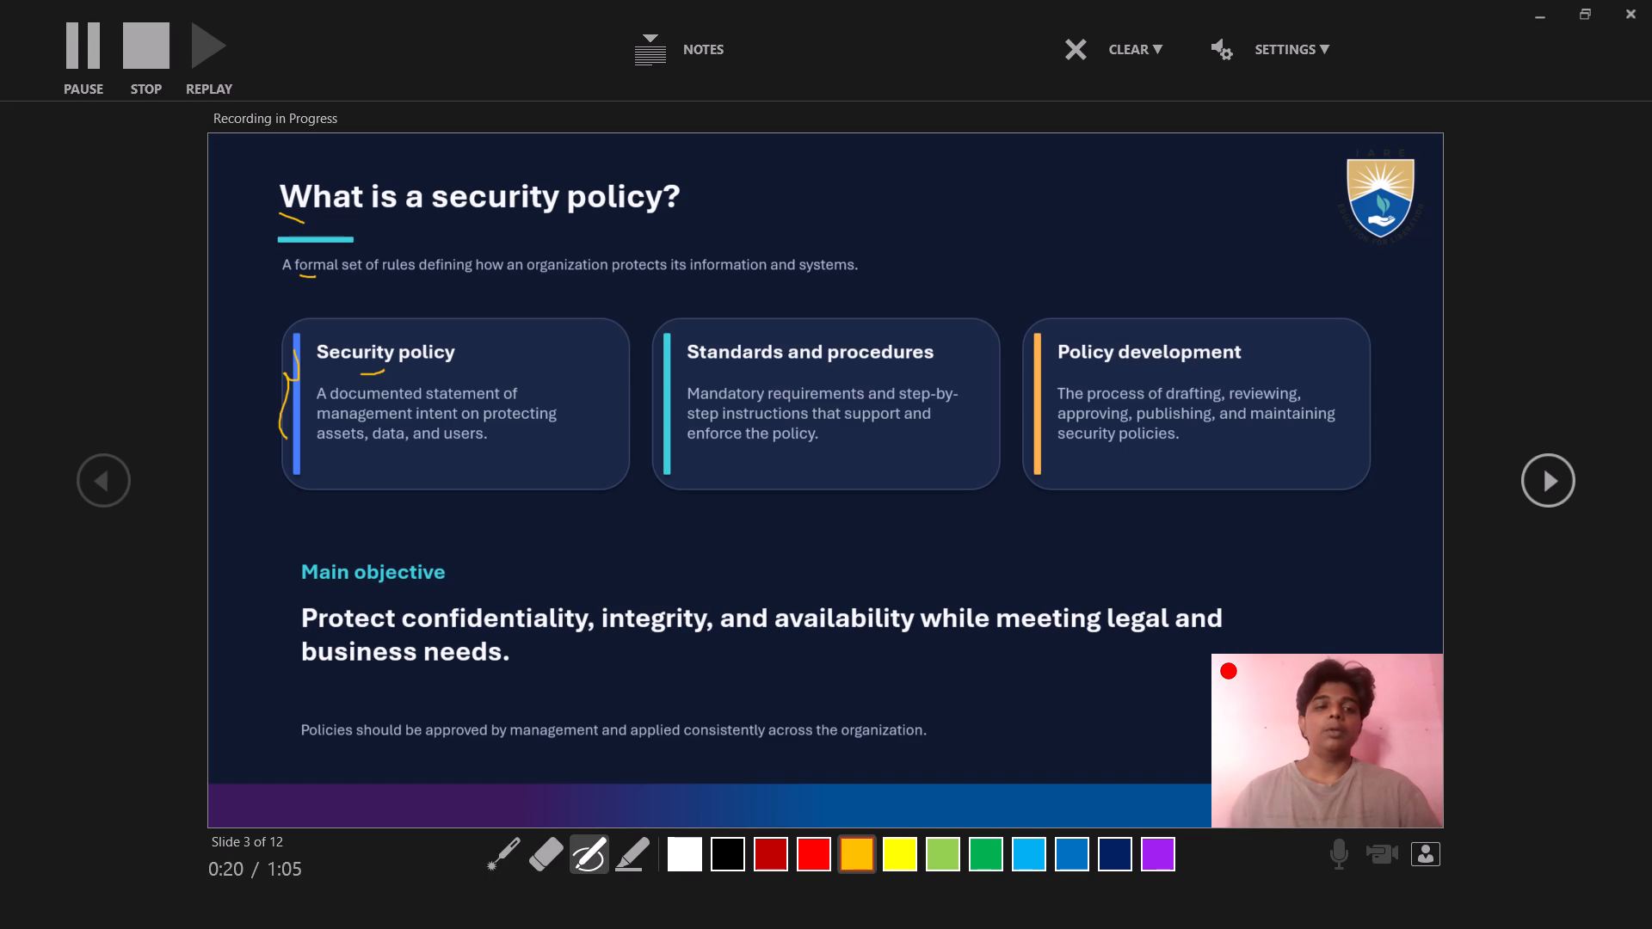
left_click_drag(384, 370, 384, 369)
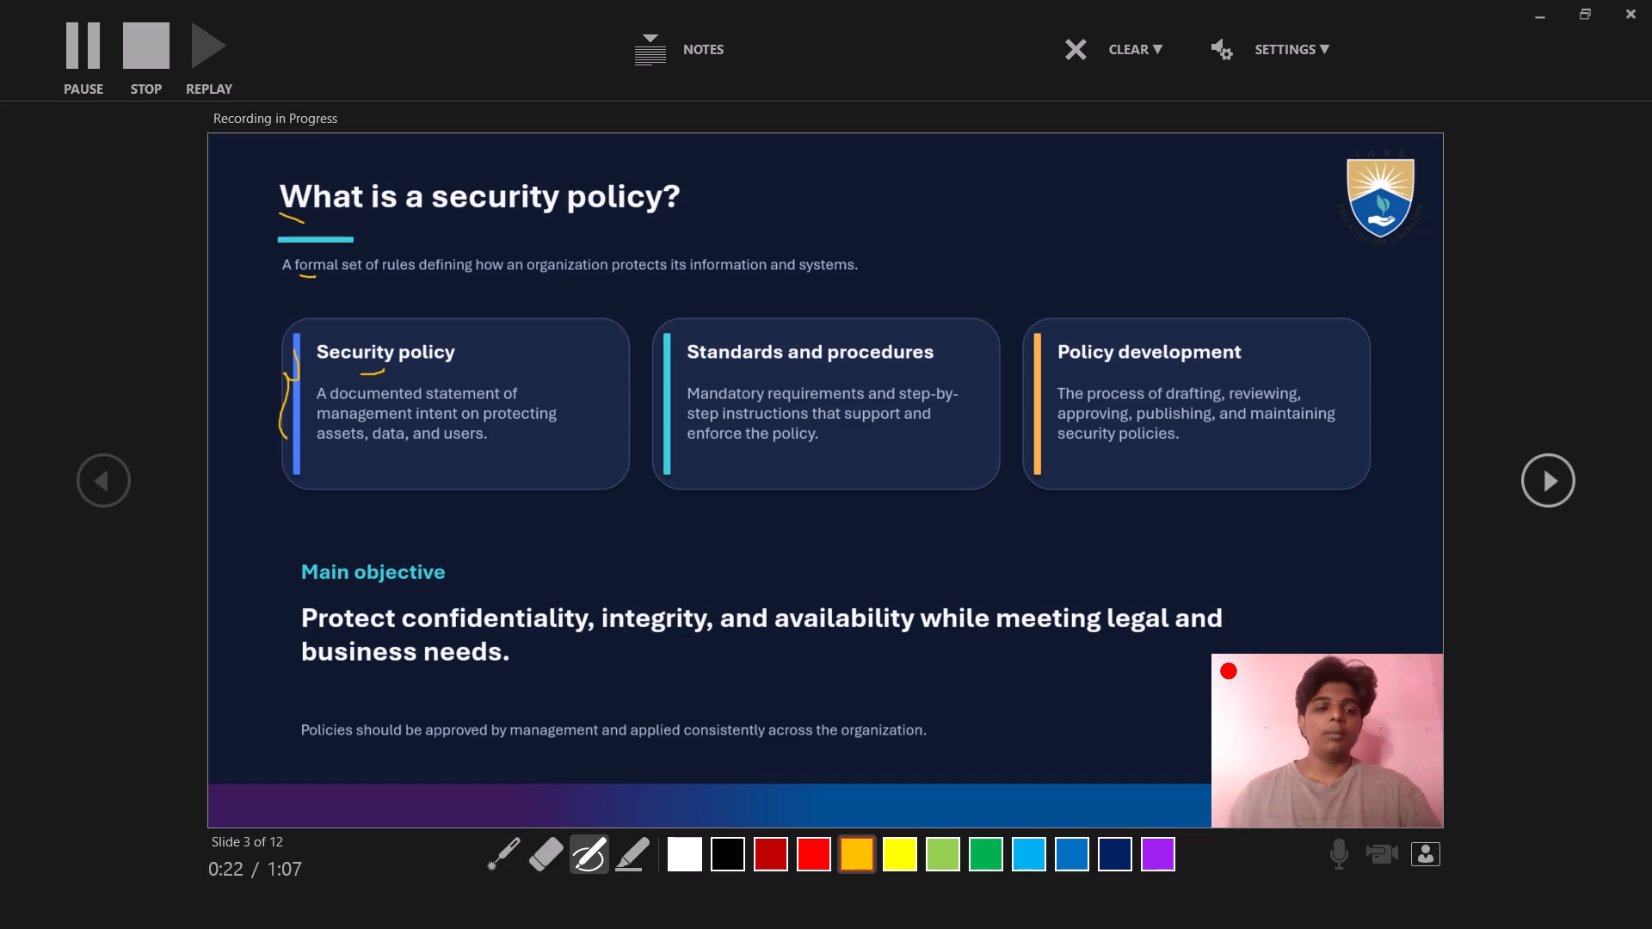
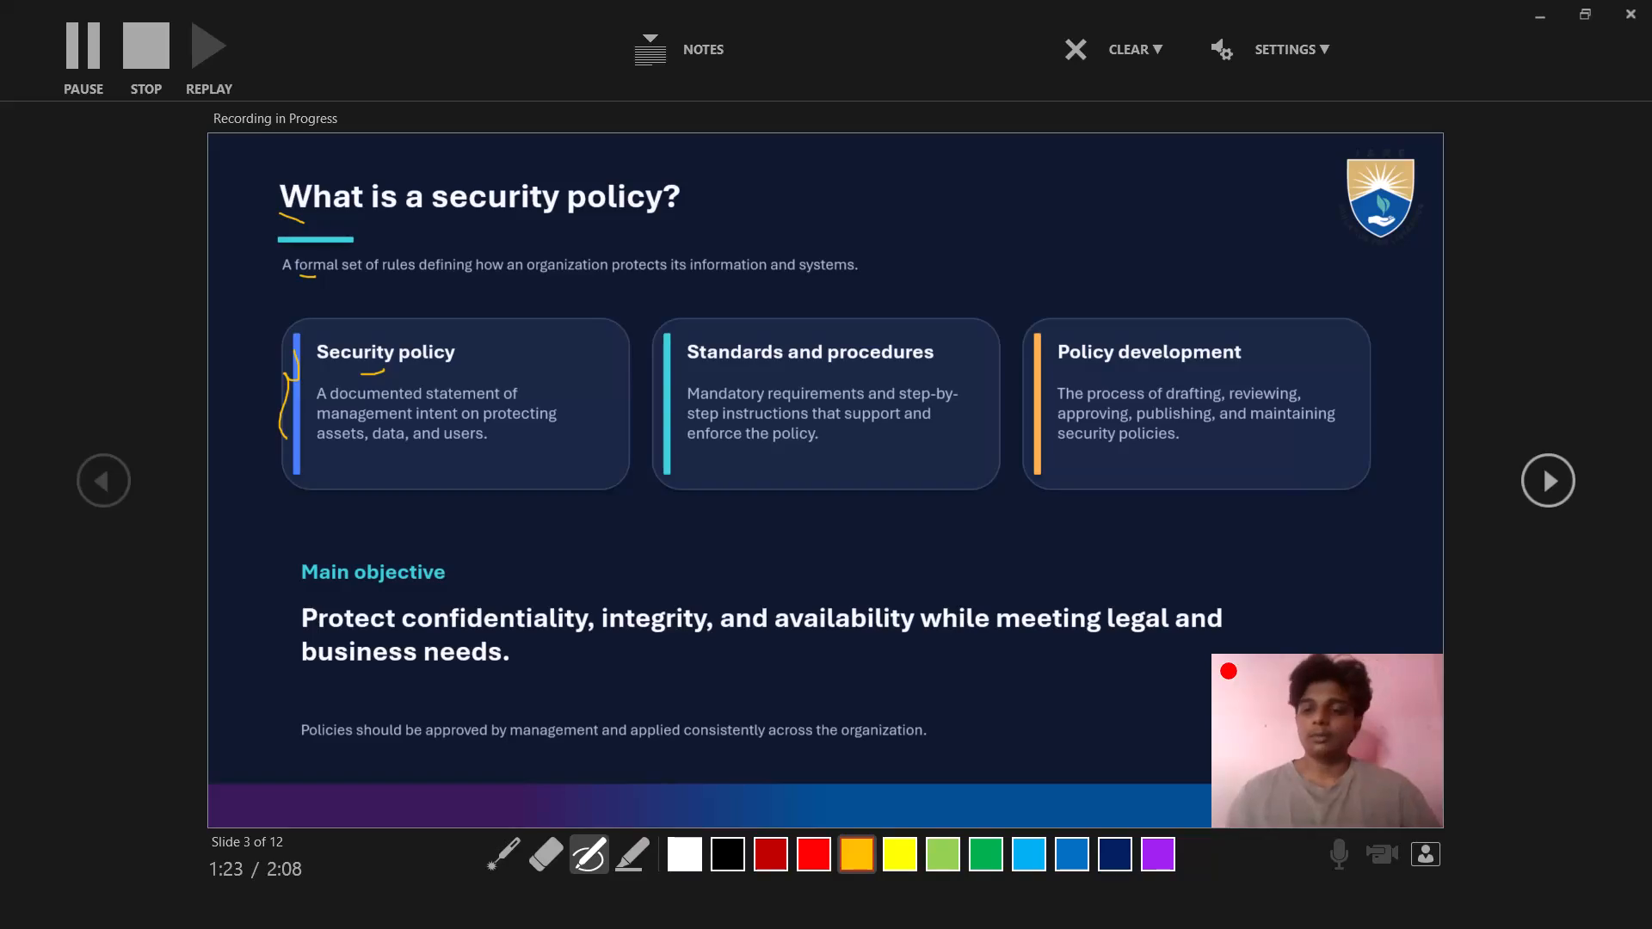
Advance the recording to slide 4 and narrate it, underlining Policy in the title and stage in the subtitle.
left_click(1560, 485)
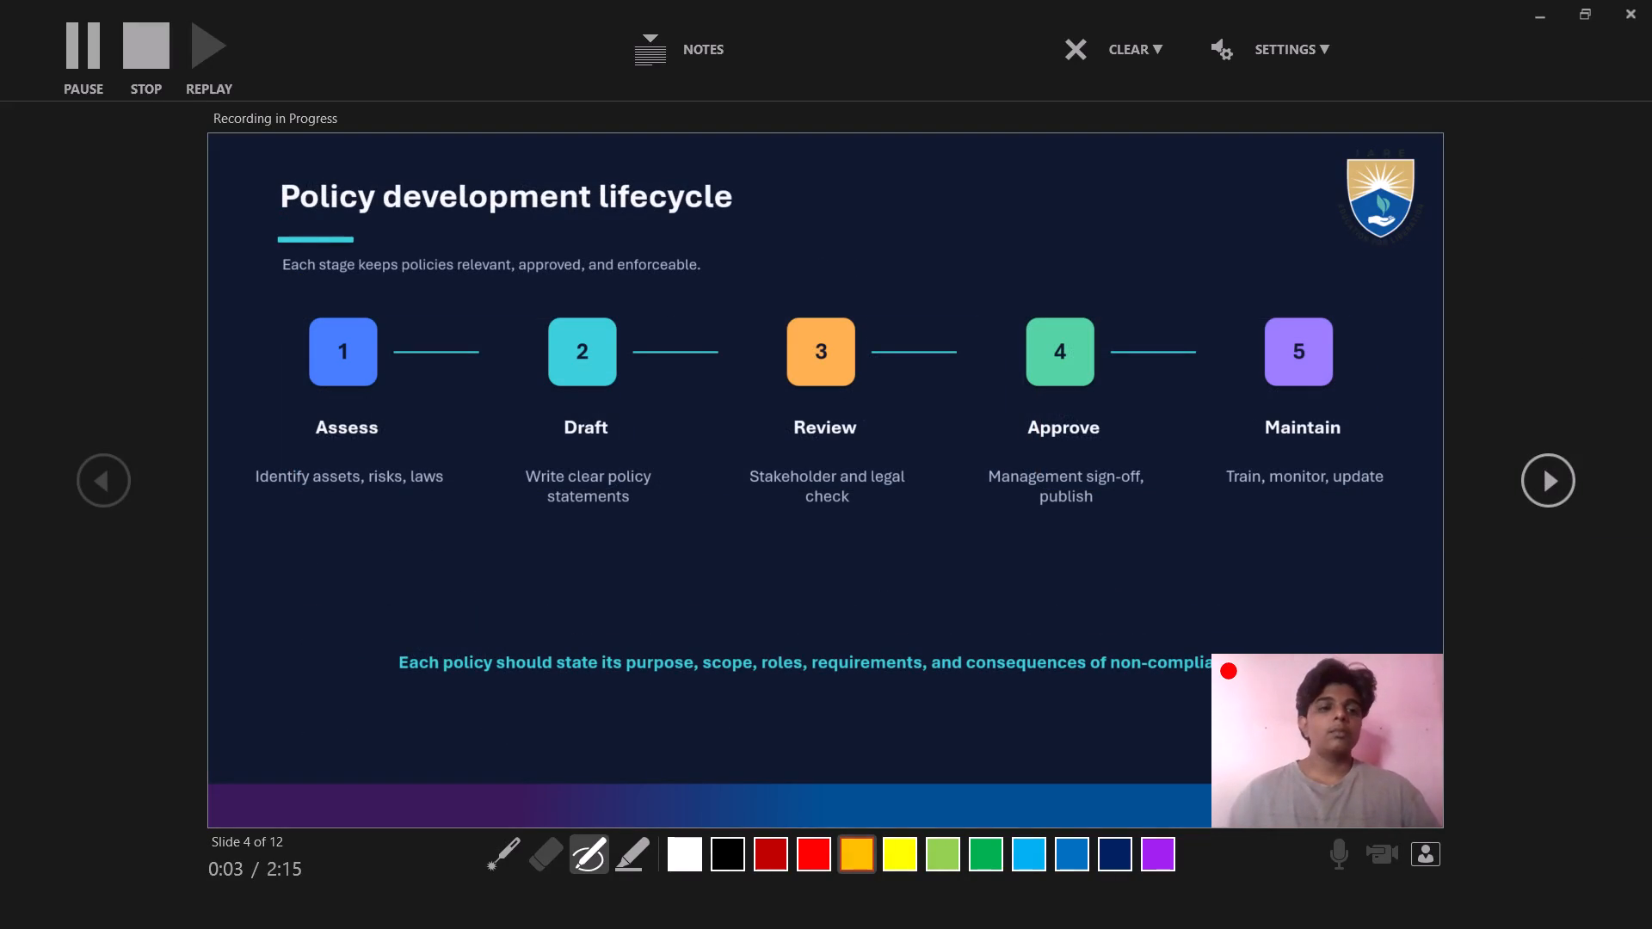
left_click_drag(315, 219, 382, 214)
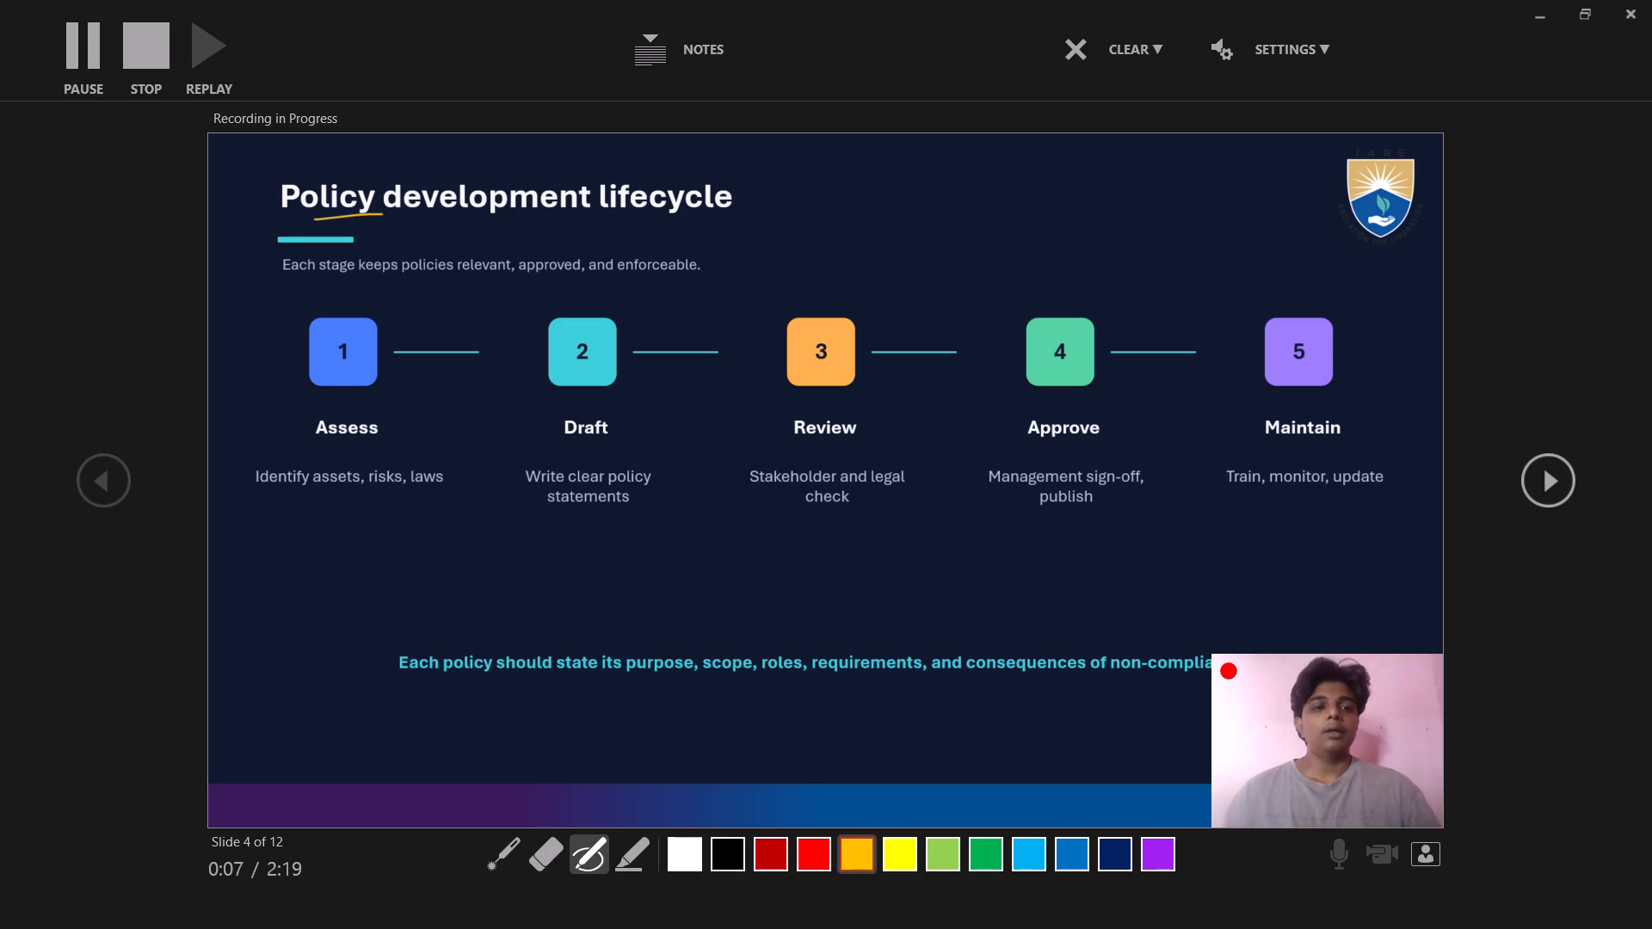
left_click_drag(311, 277, 343, 280)
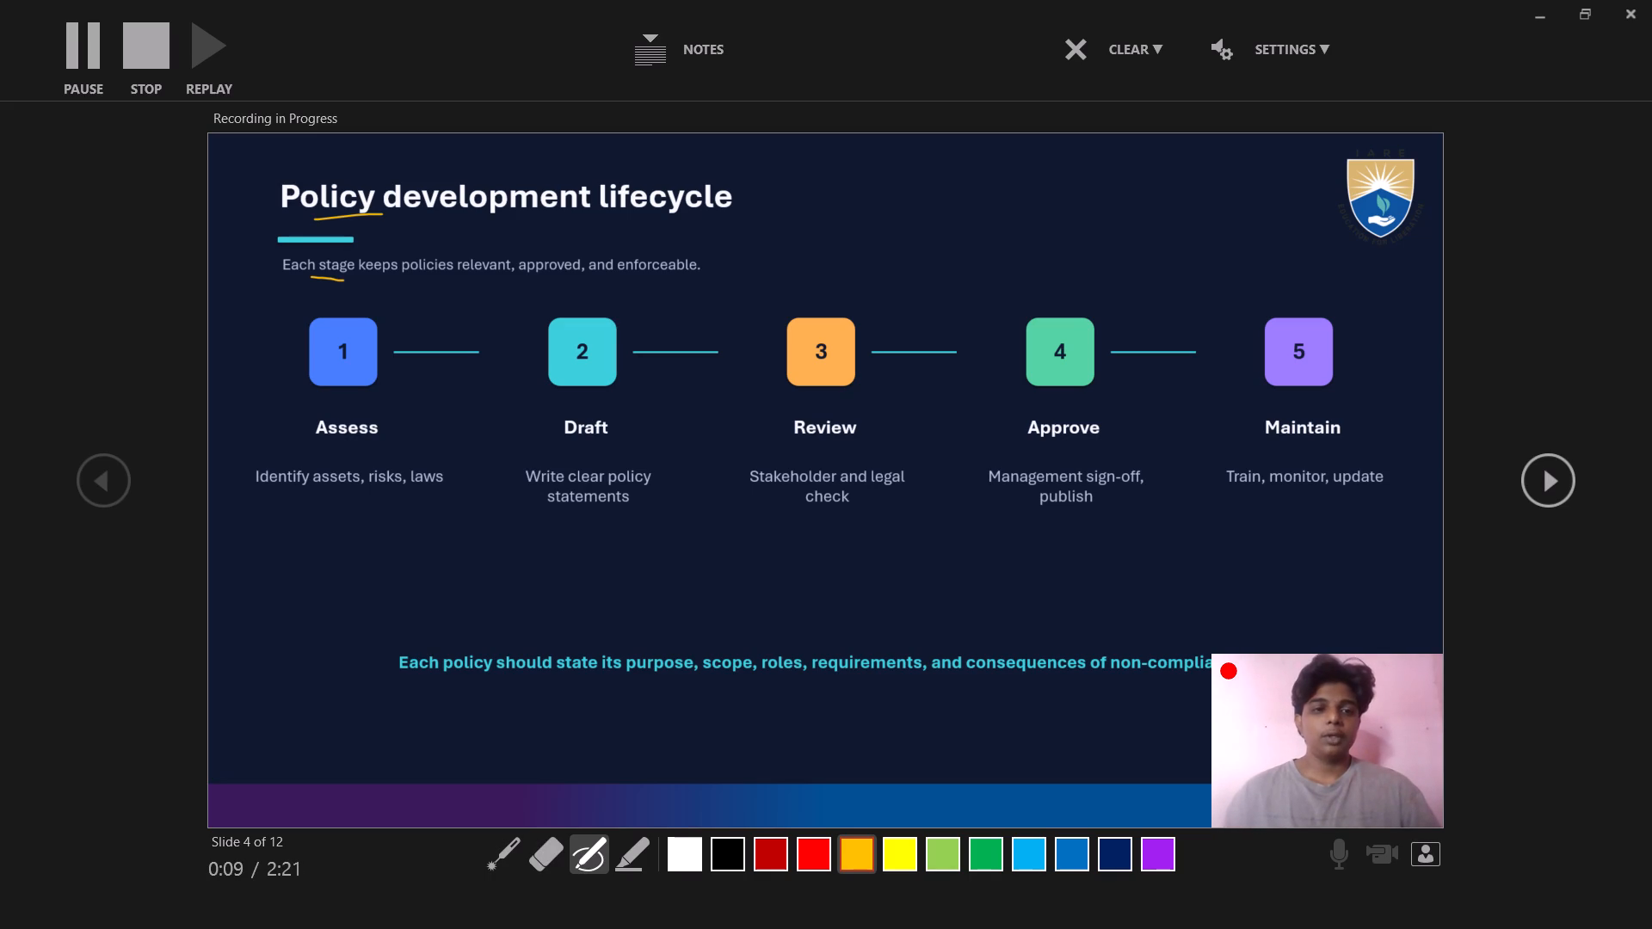
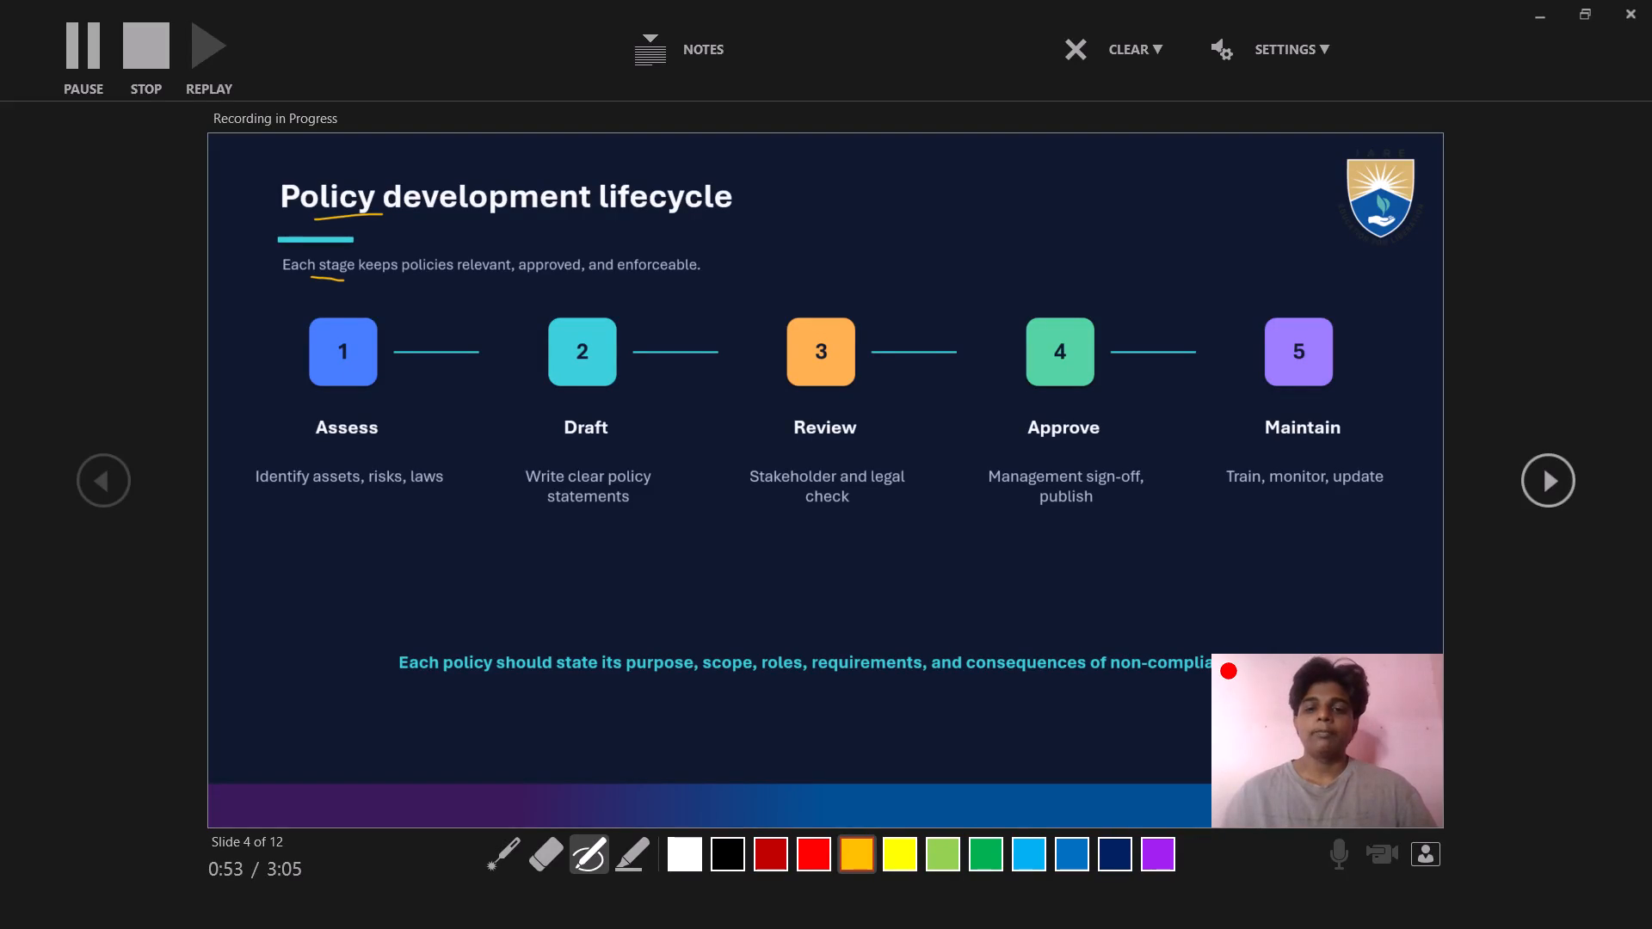
Narrate the lifecycle stages on slide 4, bracketing beside Approve and Maintain, drawing a line from Draft to Review, and dotting below Assess.
left_click_drag(957, 421, 978, 451)
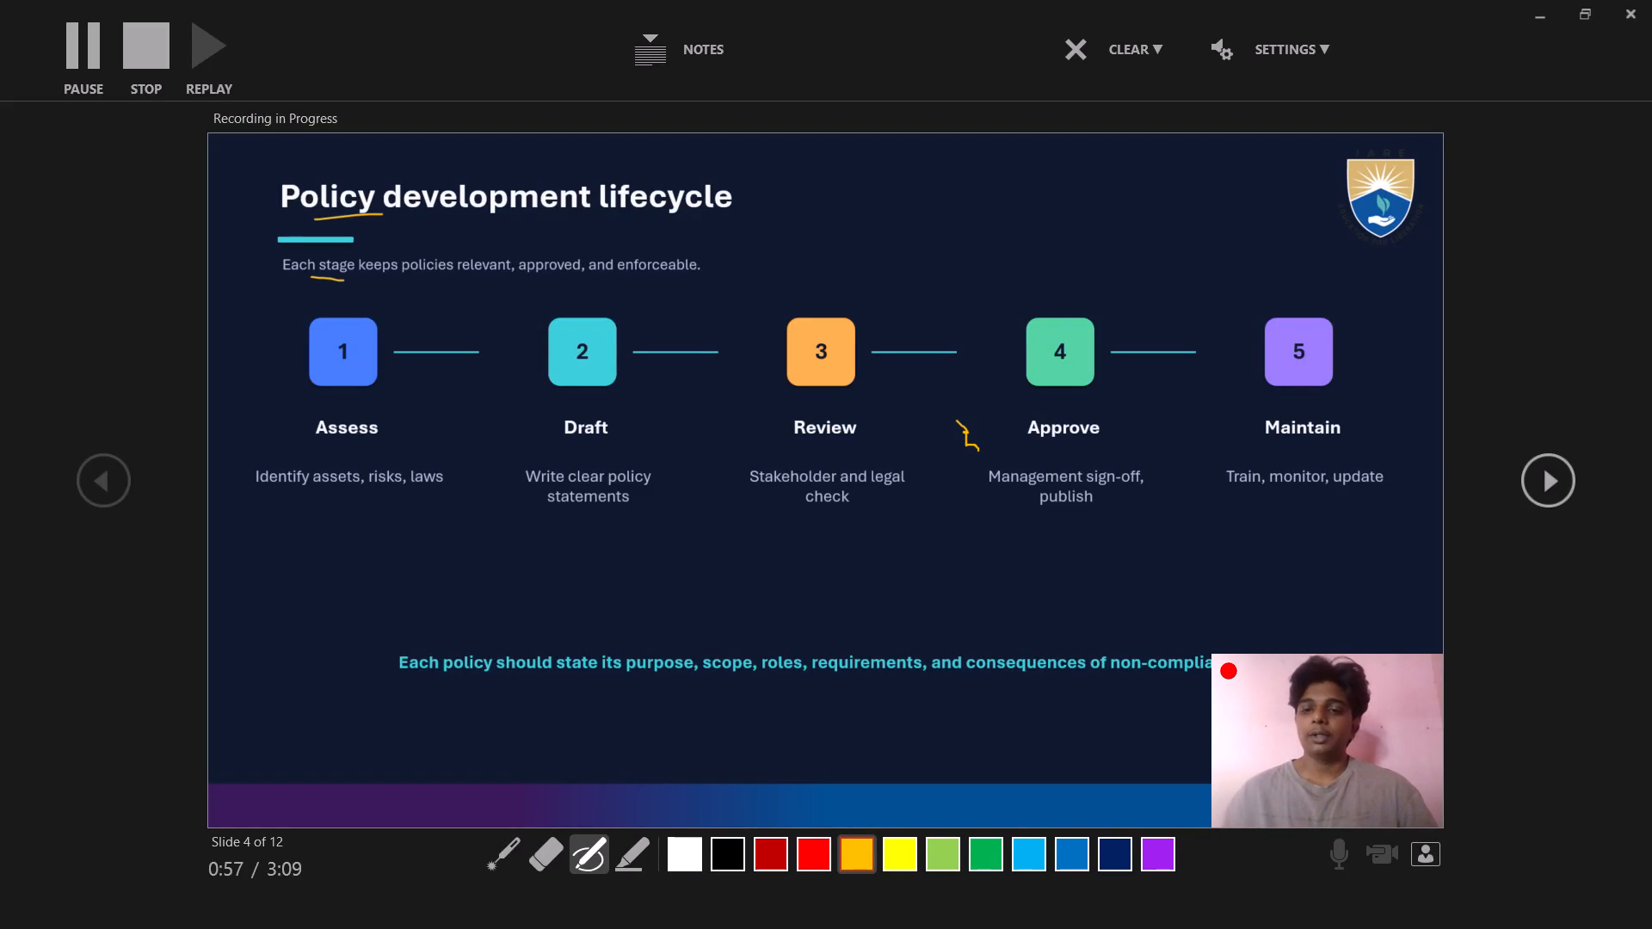
left_click_drag(1210, 434, 1228, 495)
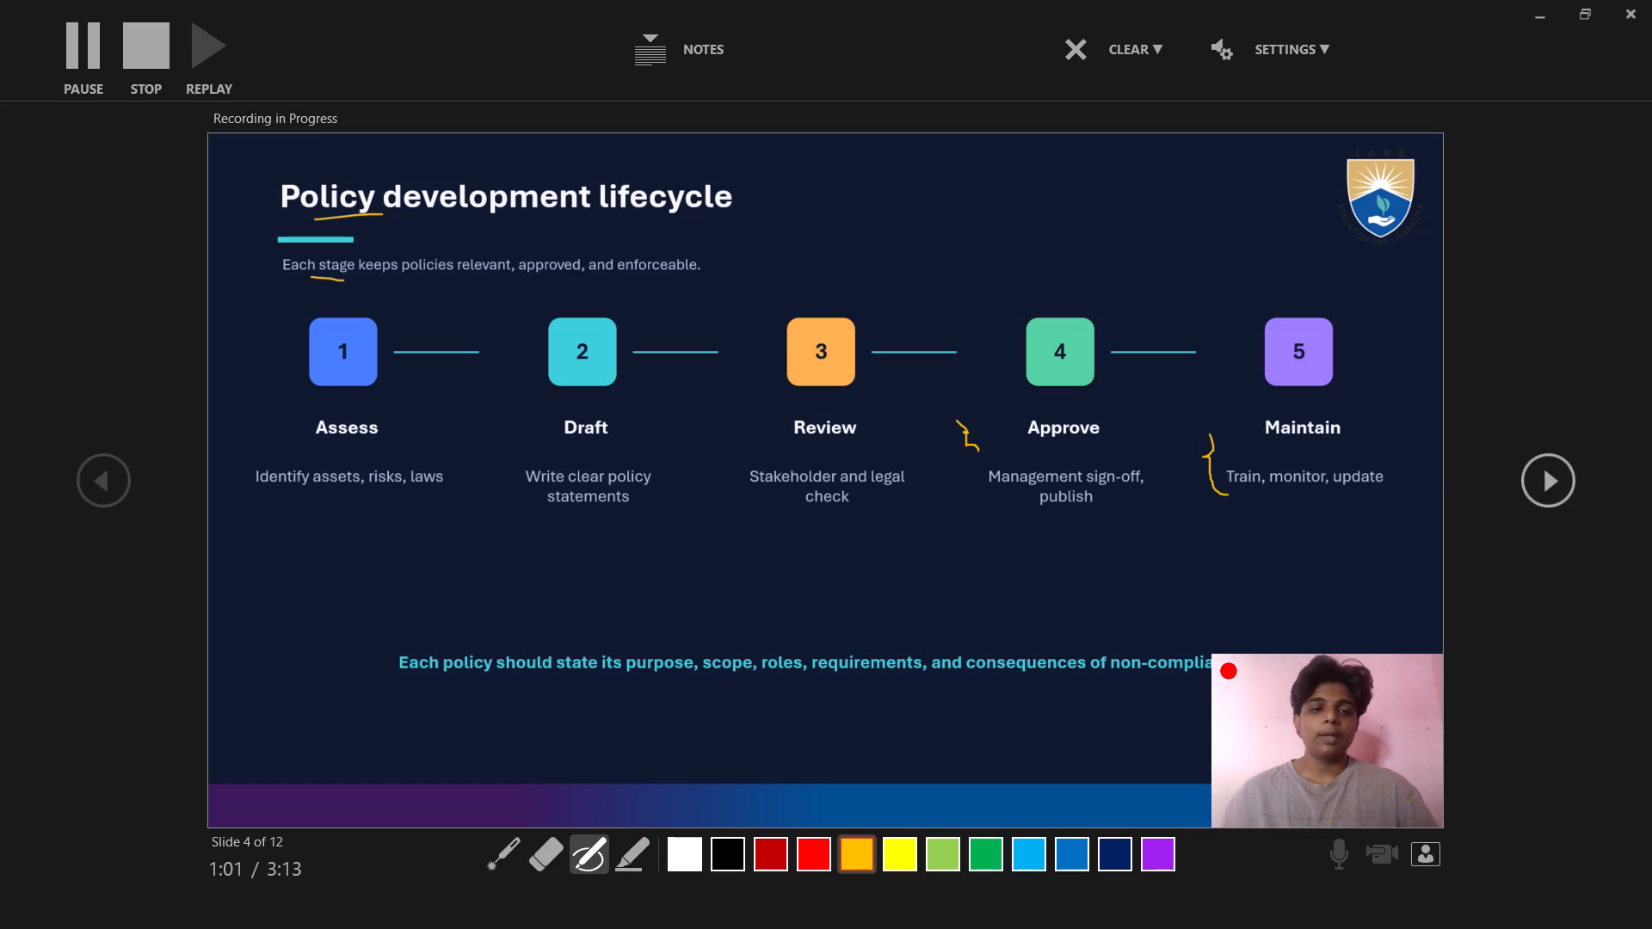
left_click_drag(675, 428, 786, 415)
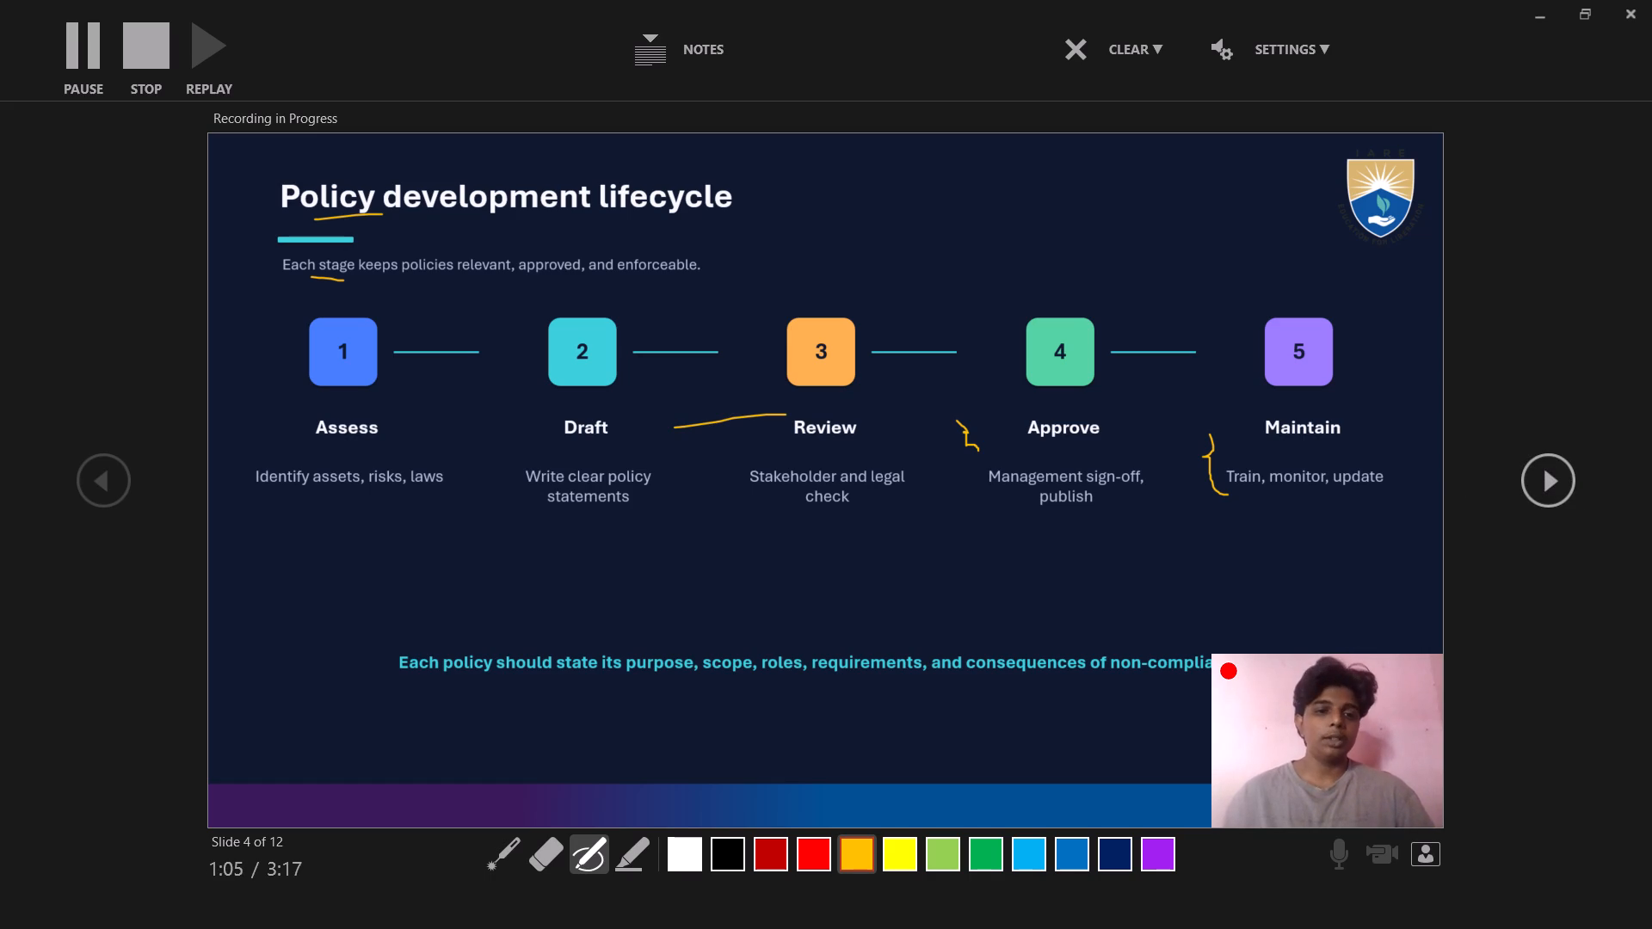
left_click(459, 528)
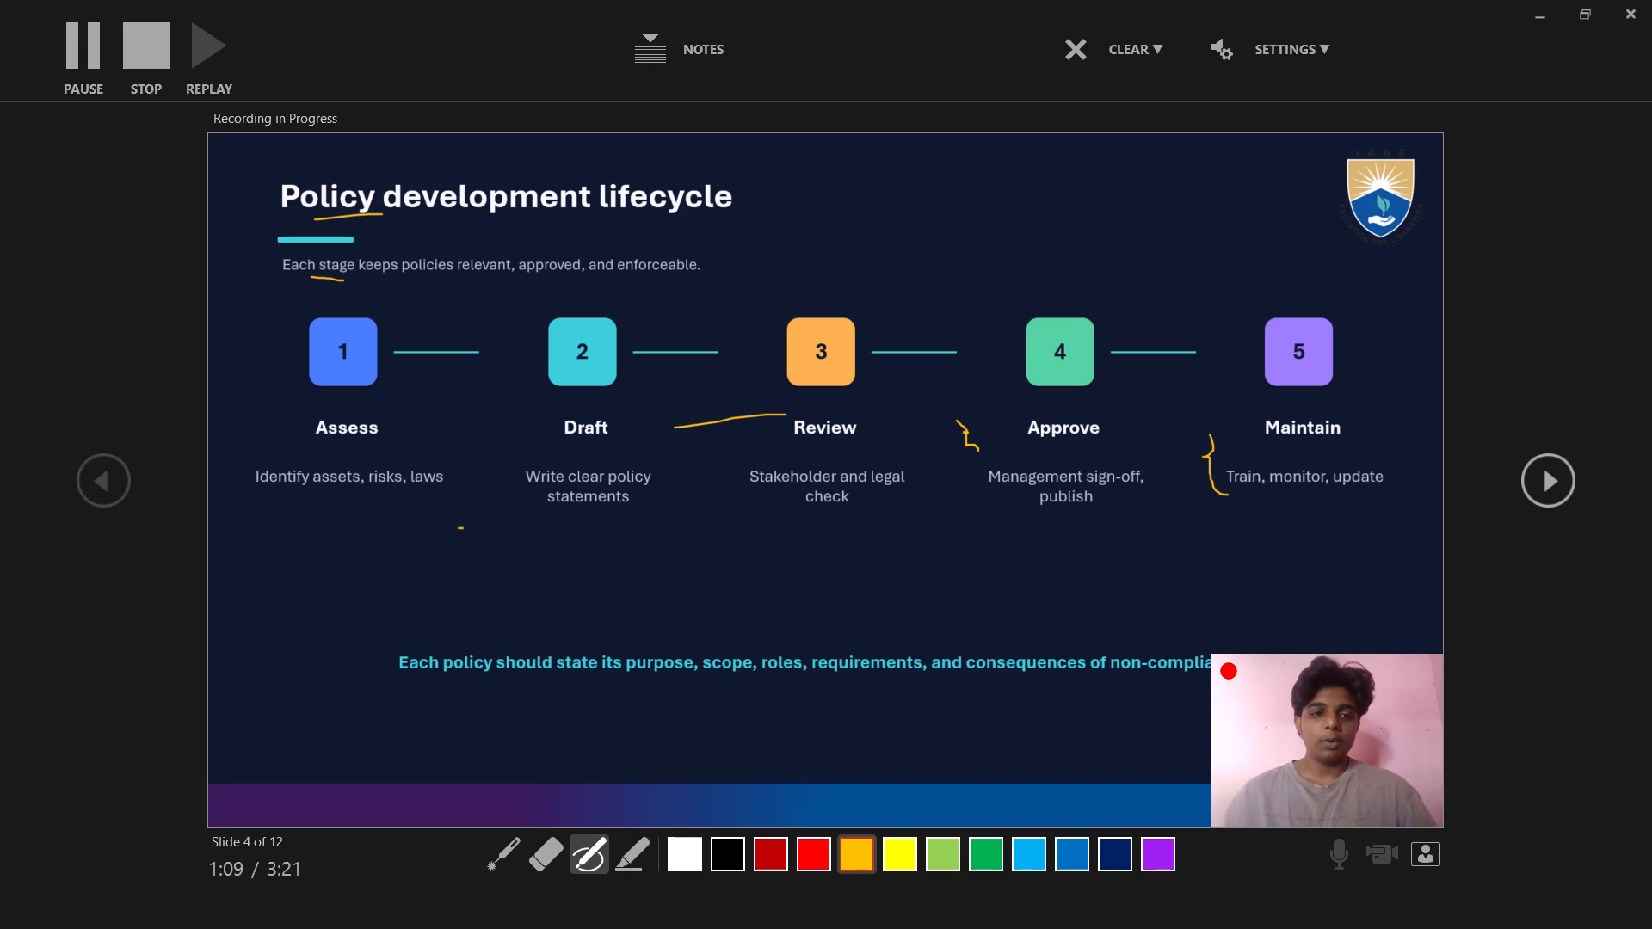
Advance the recording to slide 5, Advantages, and narrate it, underlining the title, the Consistency heading and the word teams.
left_click(1539, 488)
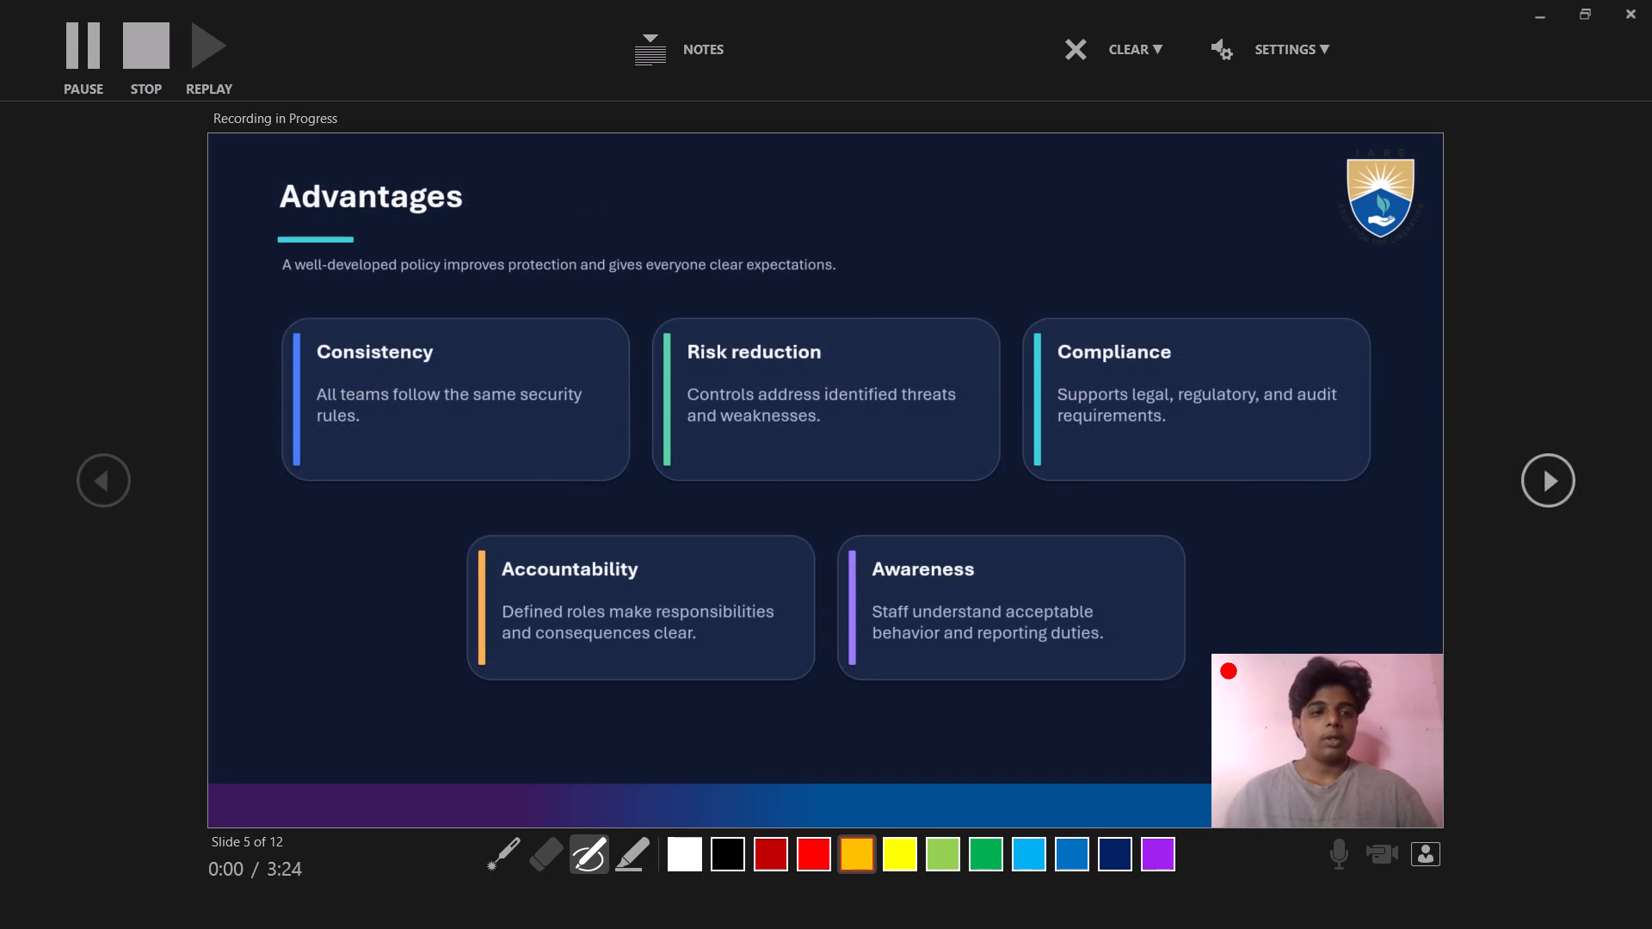
left_click_drag(354, 243, 387, 245)
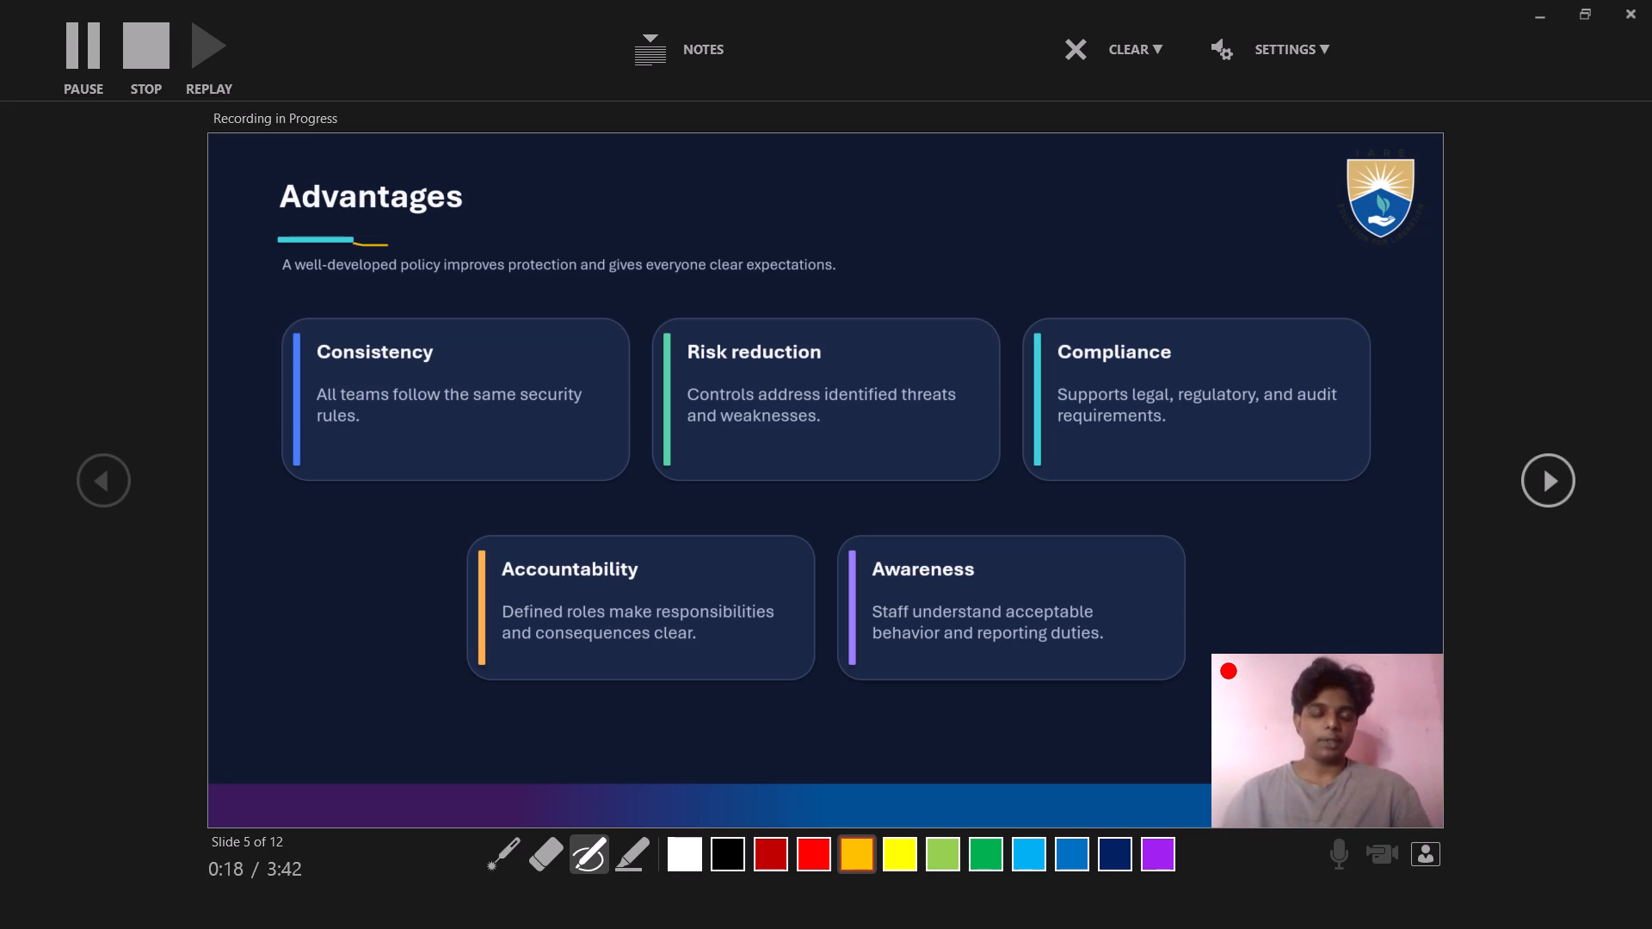
left_click_drag(342, 376, 399, 370)
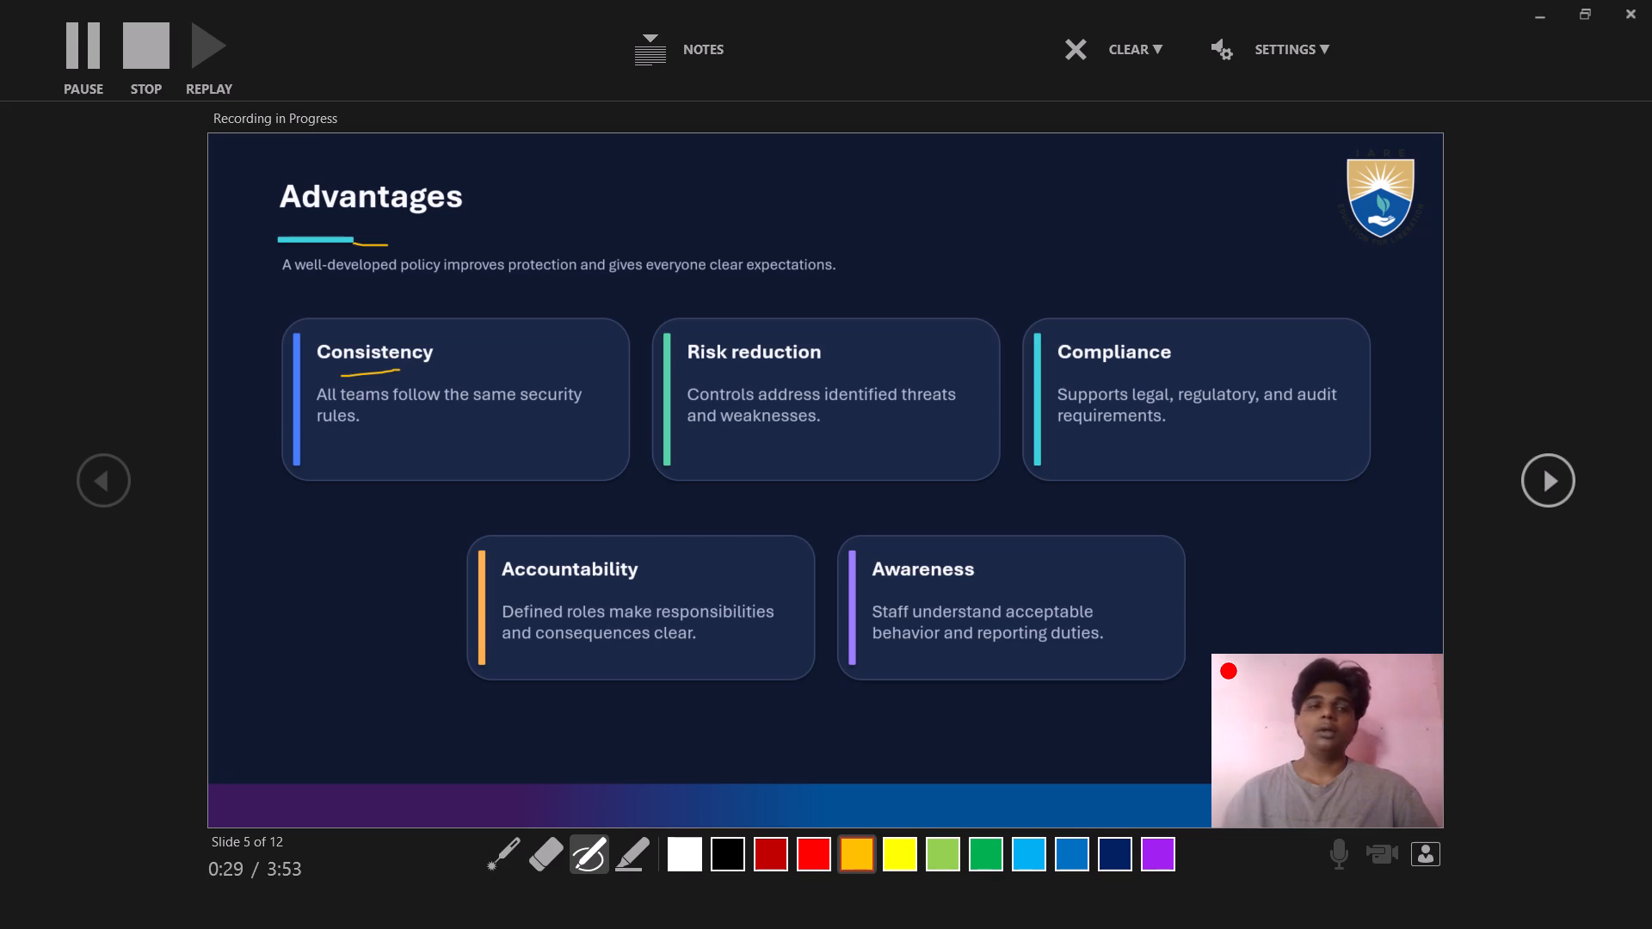
left_click_drag(373, 399, 393, 403)
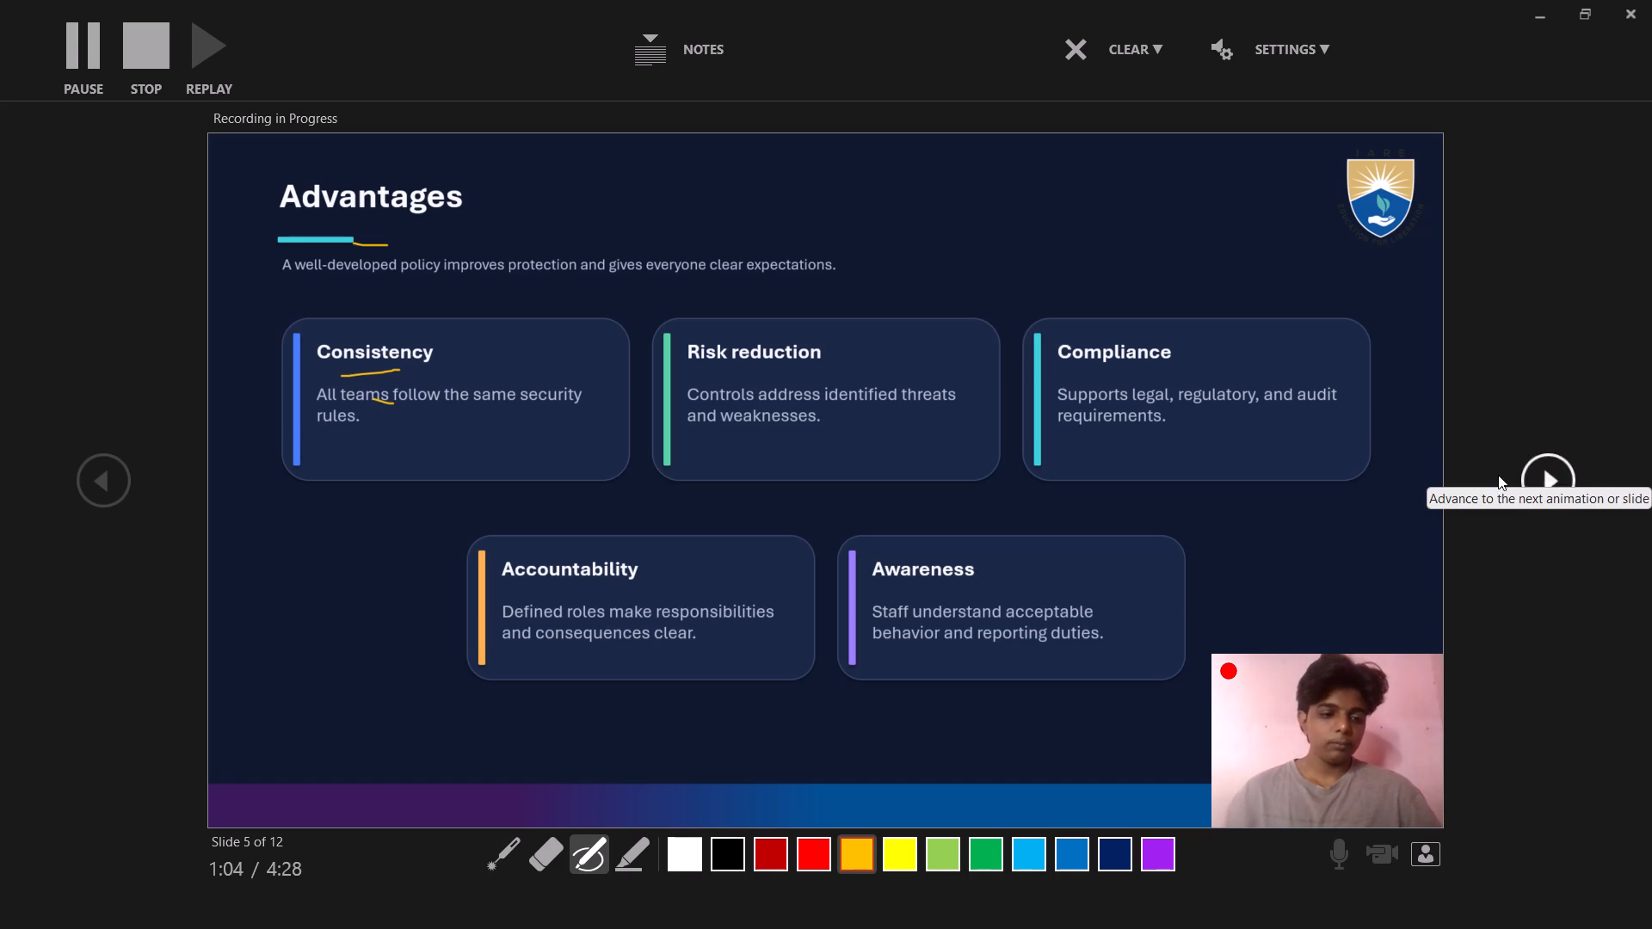
Advance the recording to slide 6, Limitations and risks, and narrate it, underlining below the title and the start of the subtitle.
left_click(1539, 471)
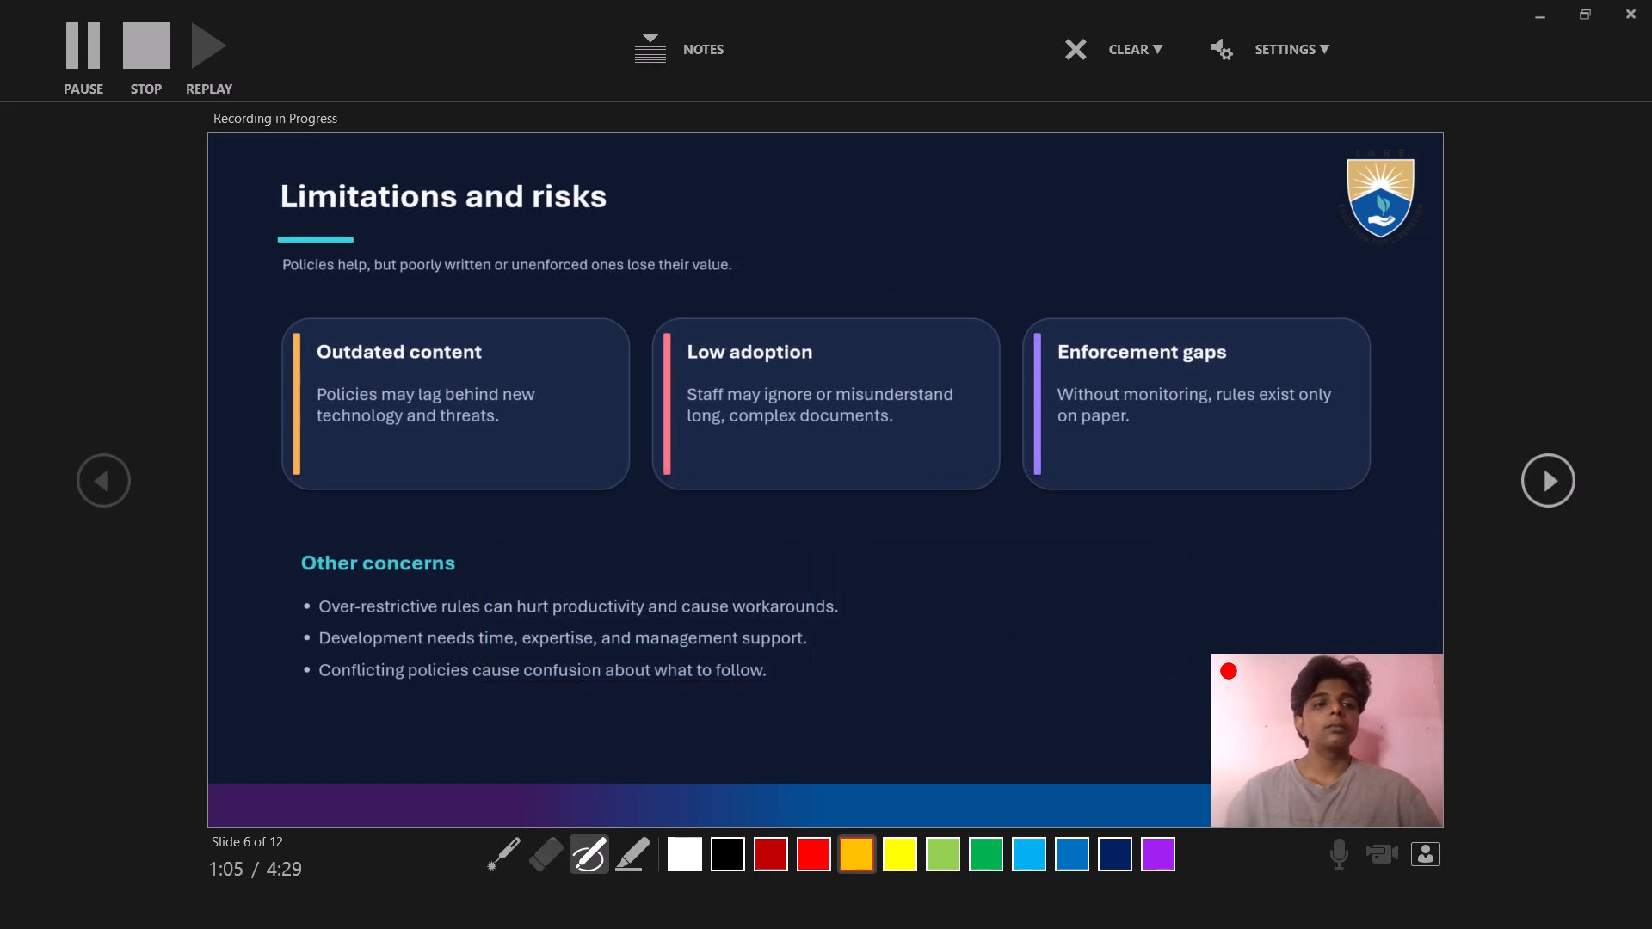
left_click_drag(353, 243, 393, 242)
left_click_drag(330, 280, 344, 280)
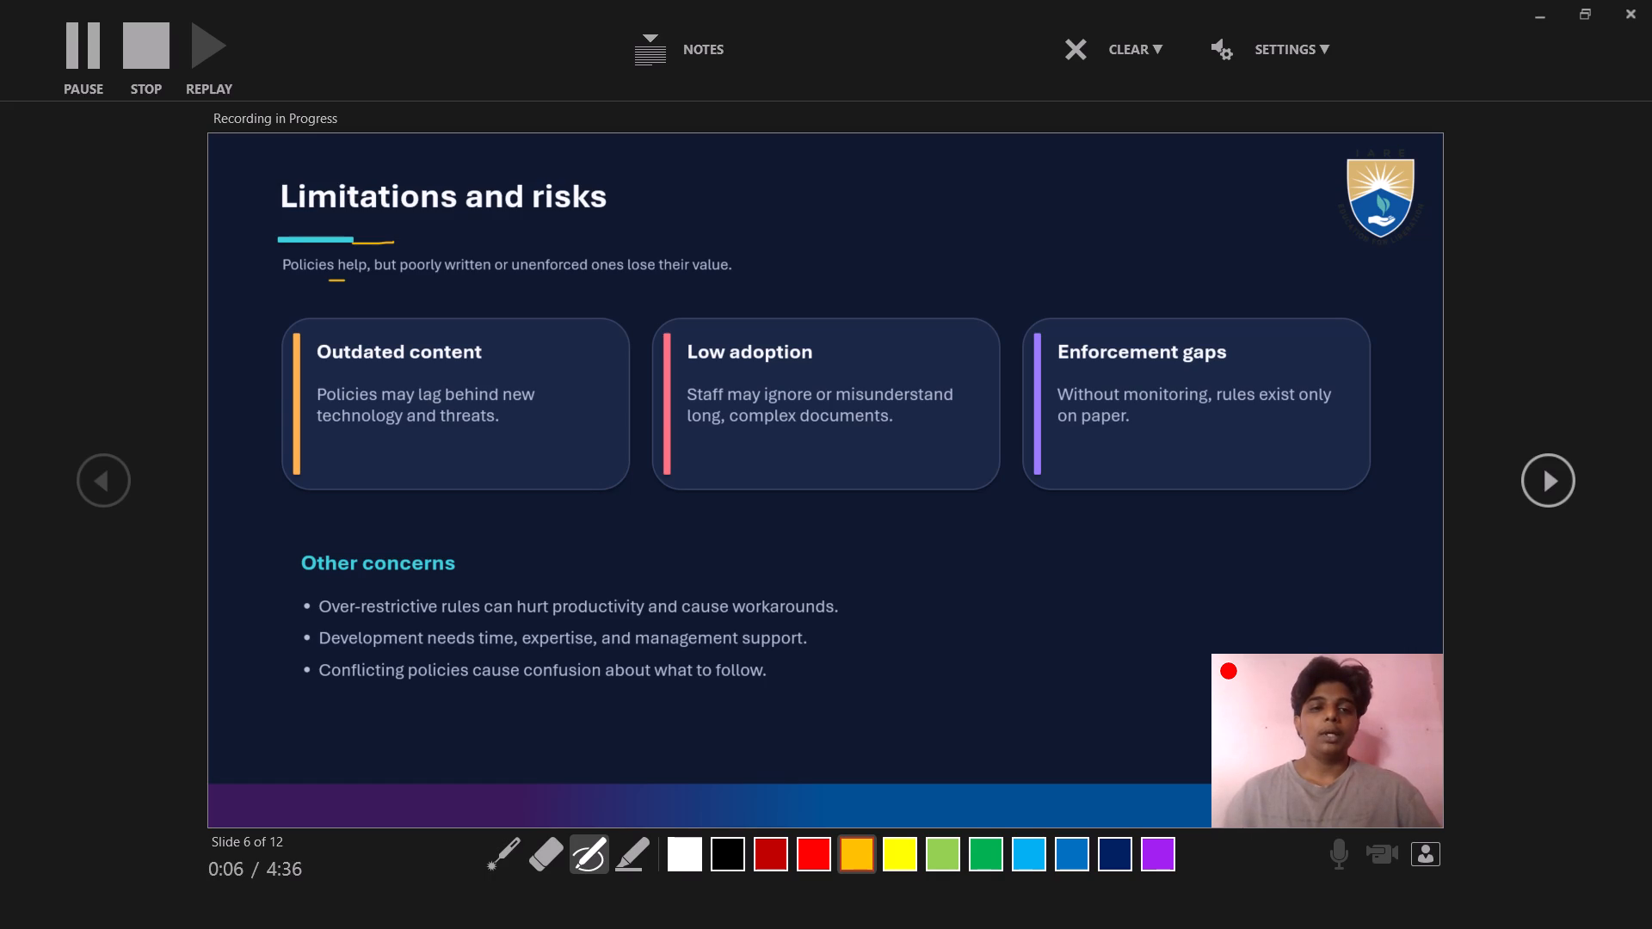
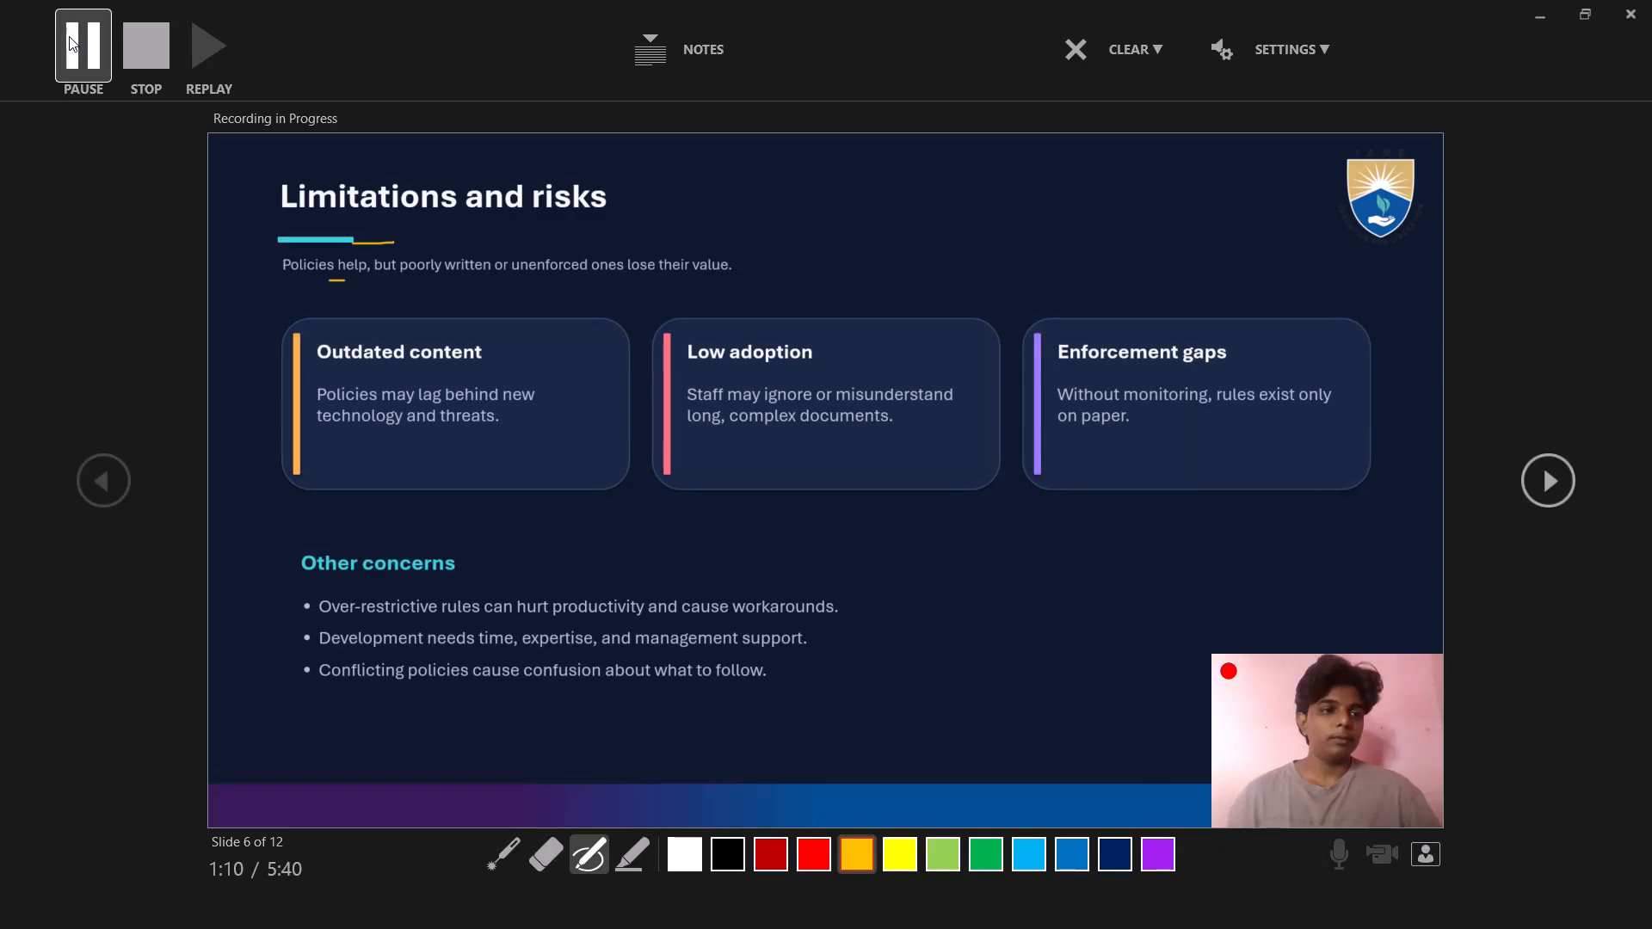
Pause the recording on slide 6, Limitations and risks, and resume it on the same slide.
left_click(69, 36)
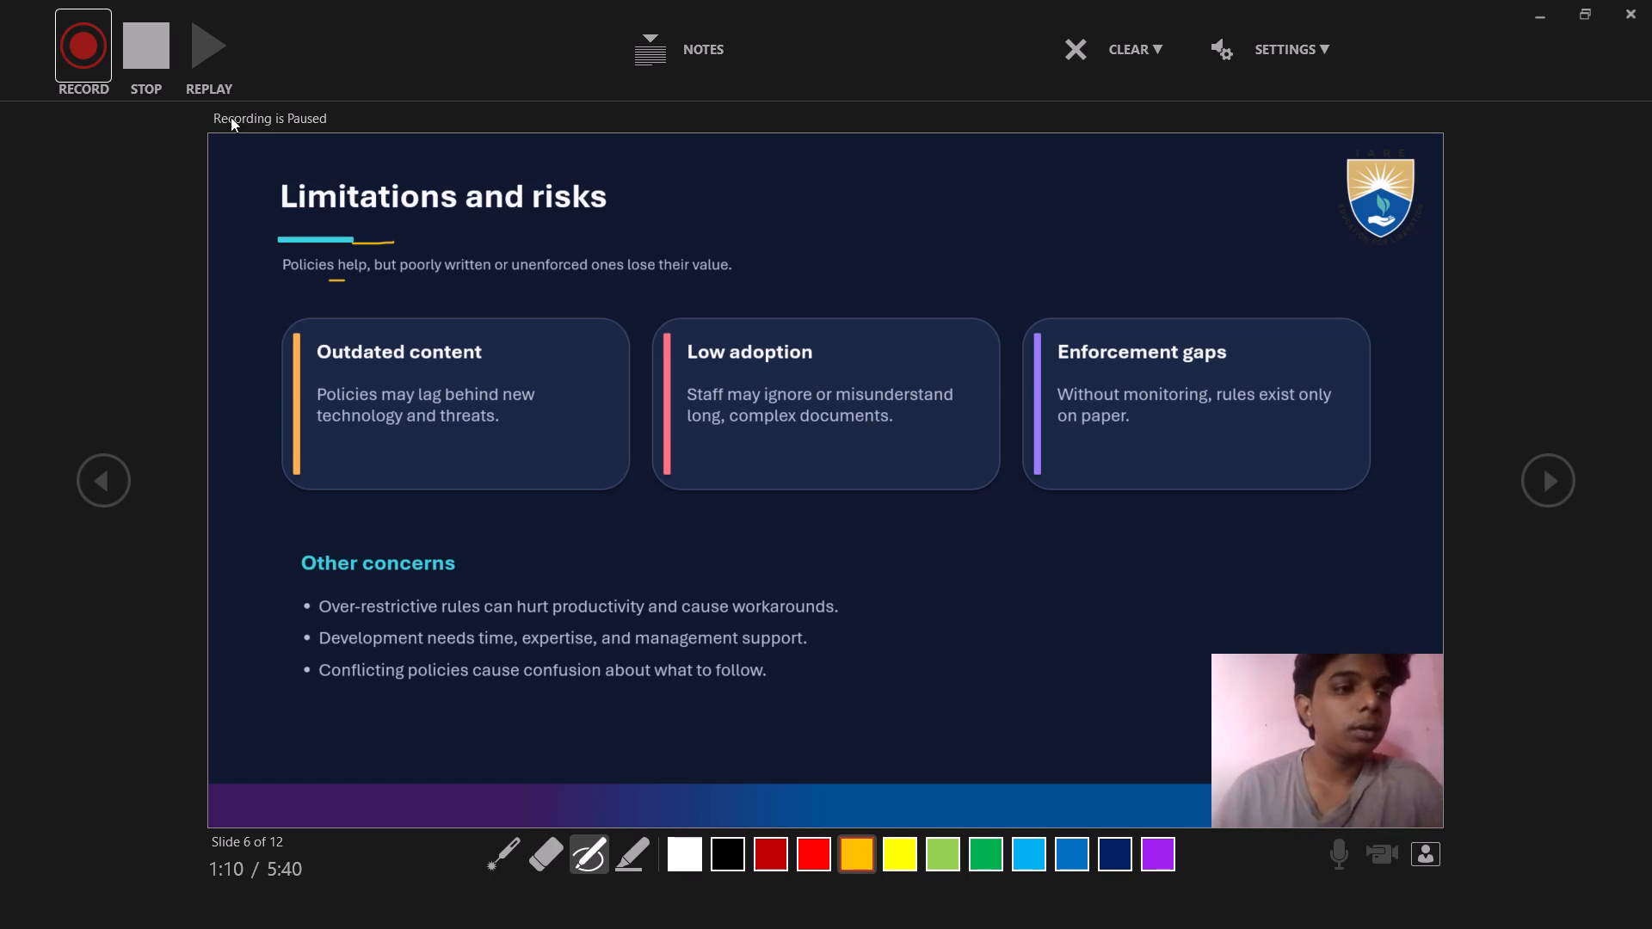
left_click(81, 51)
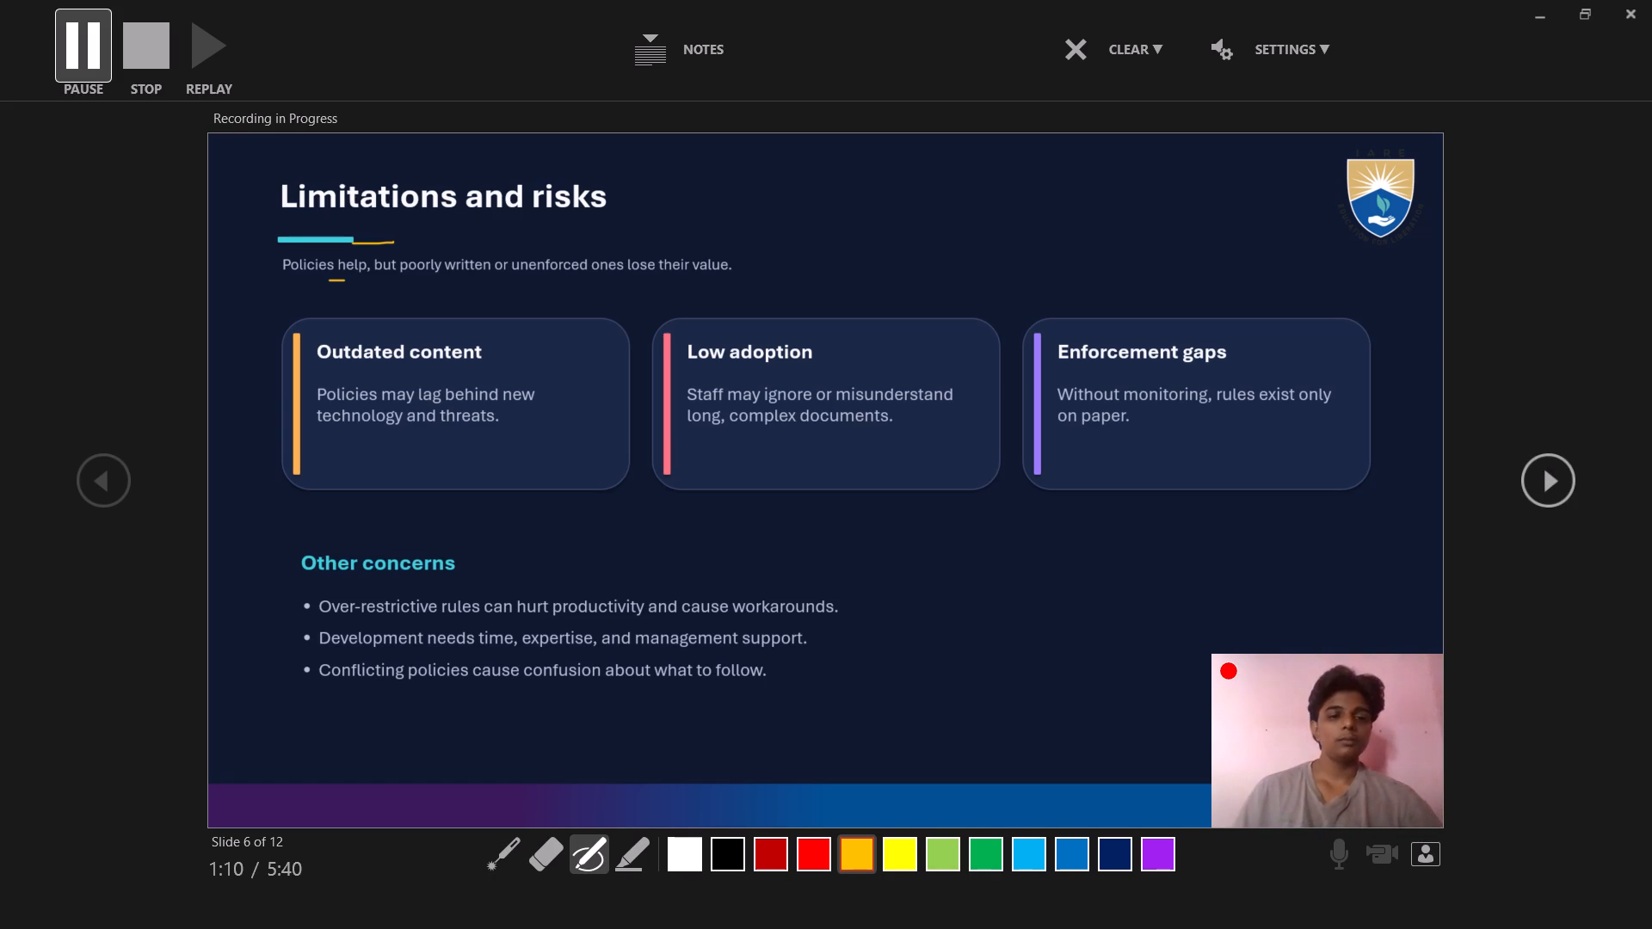
Advance the recording to slide 7, Who contributes to security policy?
left_click(1537, 495)
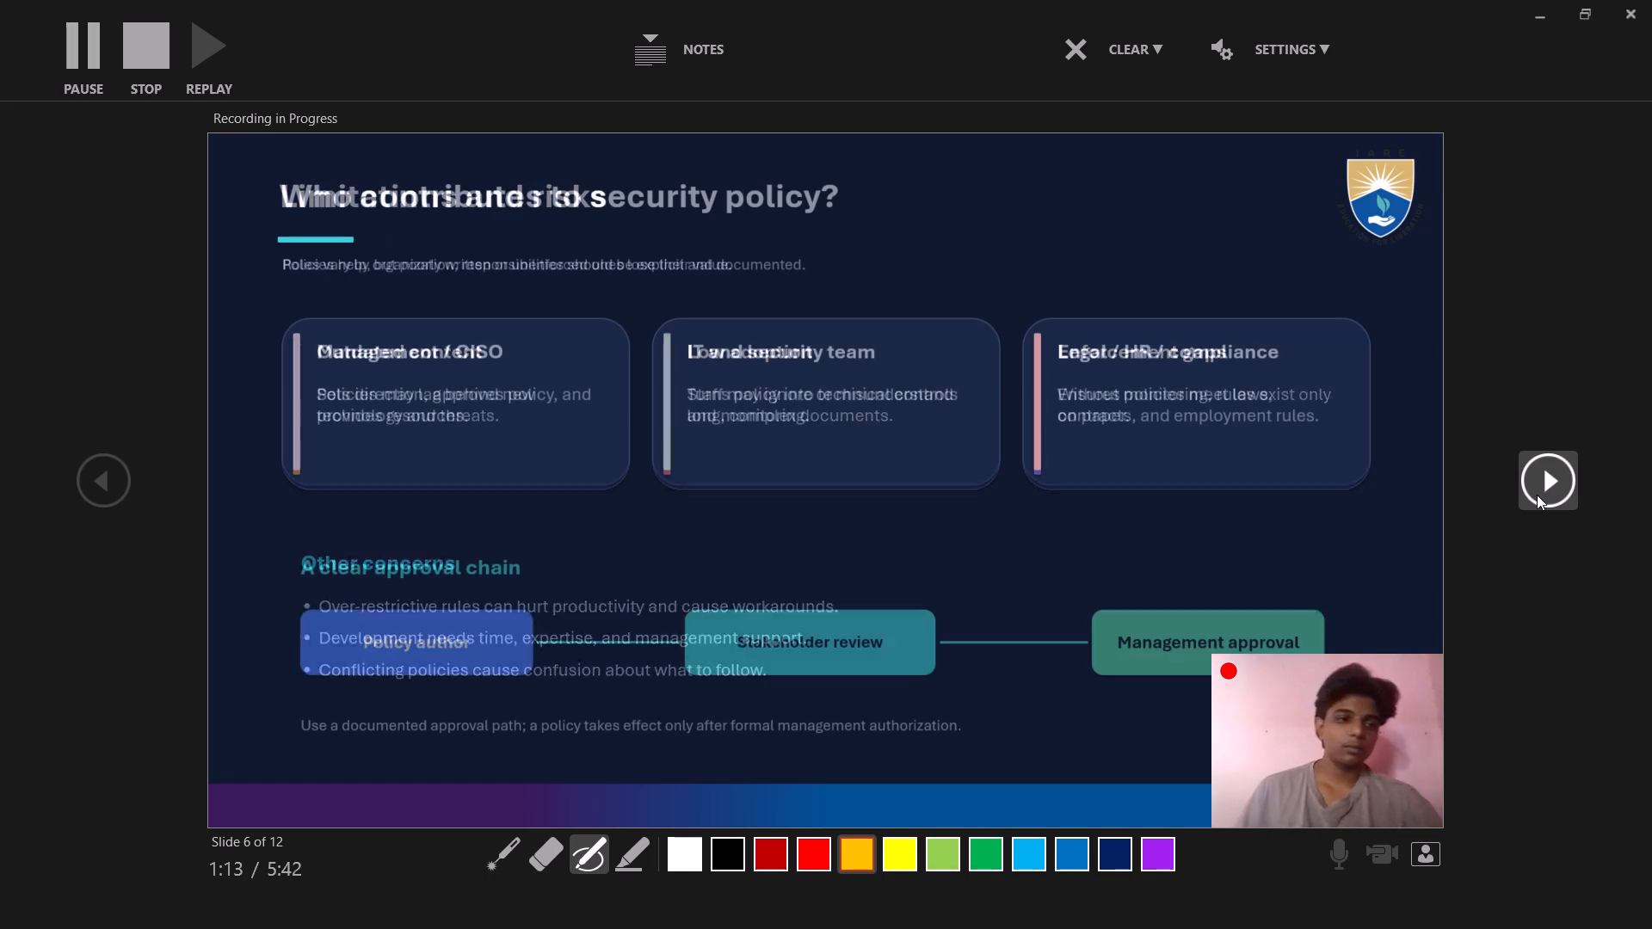
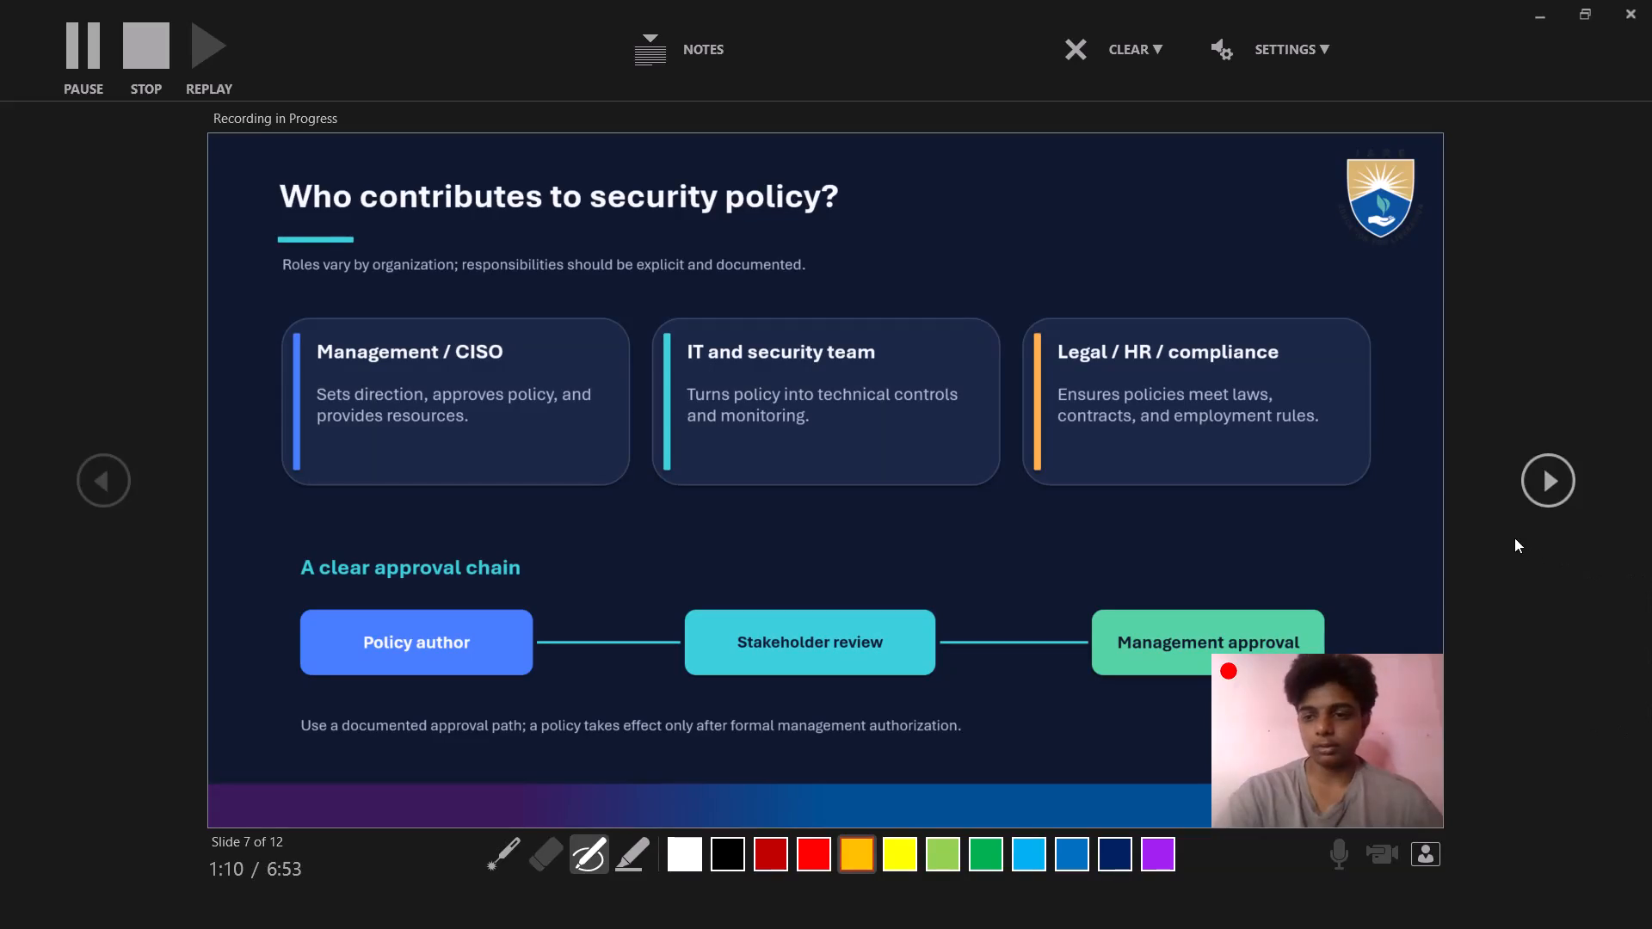
Advance the recording from slide 7, Who contributes to security policy?, to the following slide.
left_click(1558, 485)
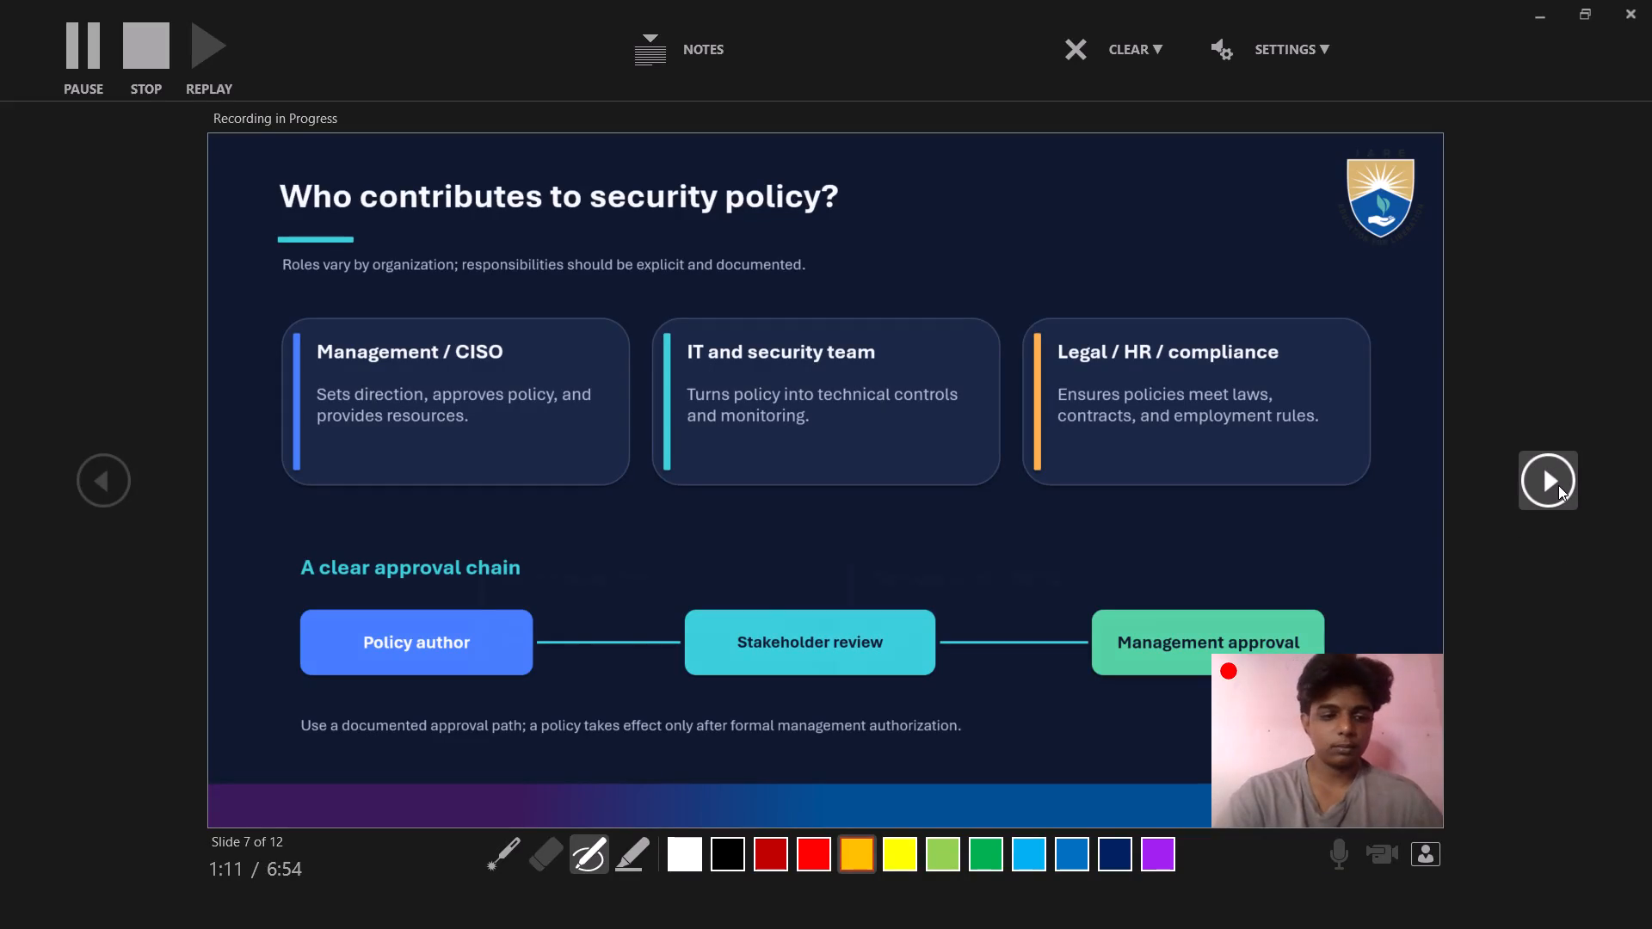
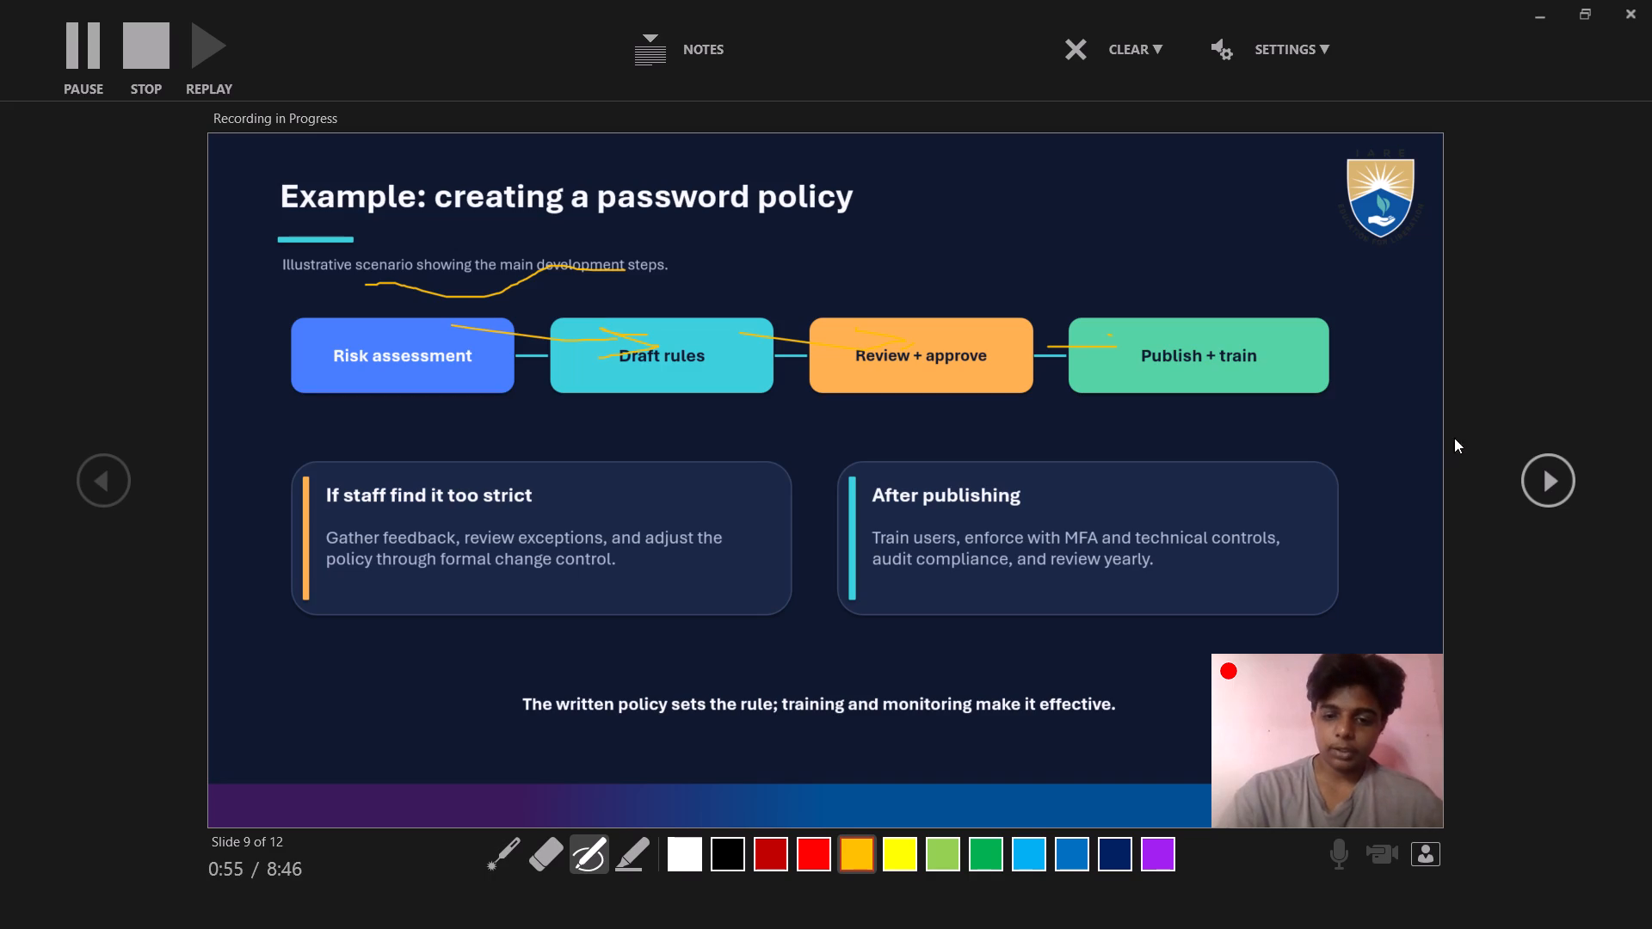
Advance the recording to slide 10, Best practices for effective policies, and underline the word "policies" in its title with orange ink.
left_click(1556, 478)
left_click_drag(684, 242, 797, 242)
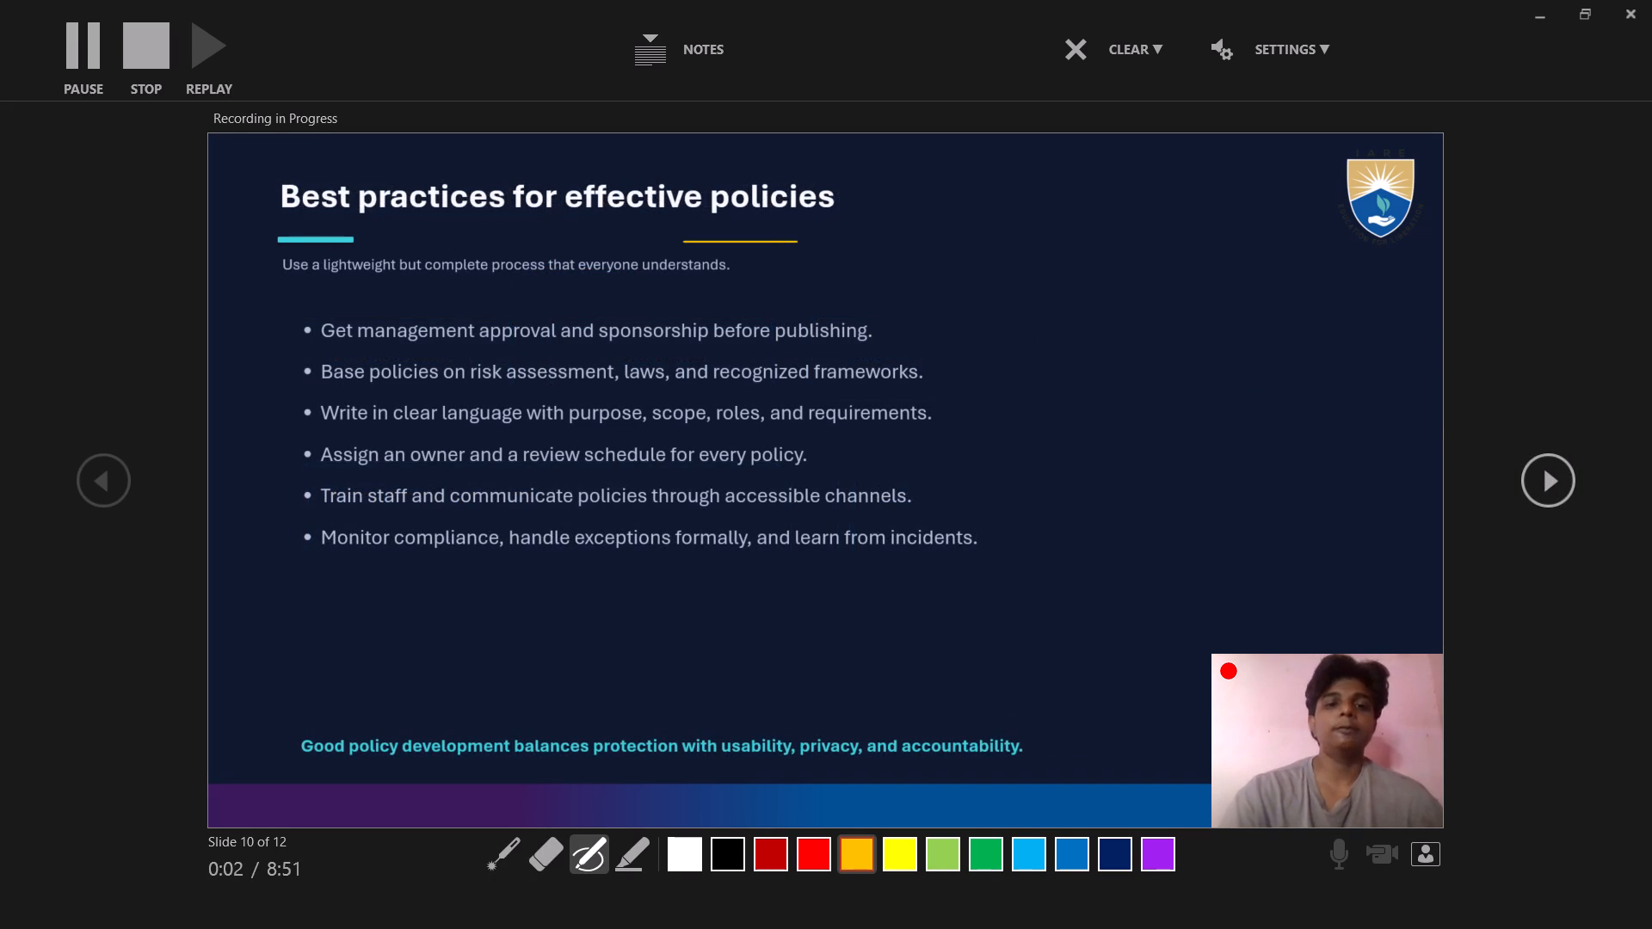
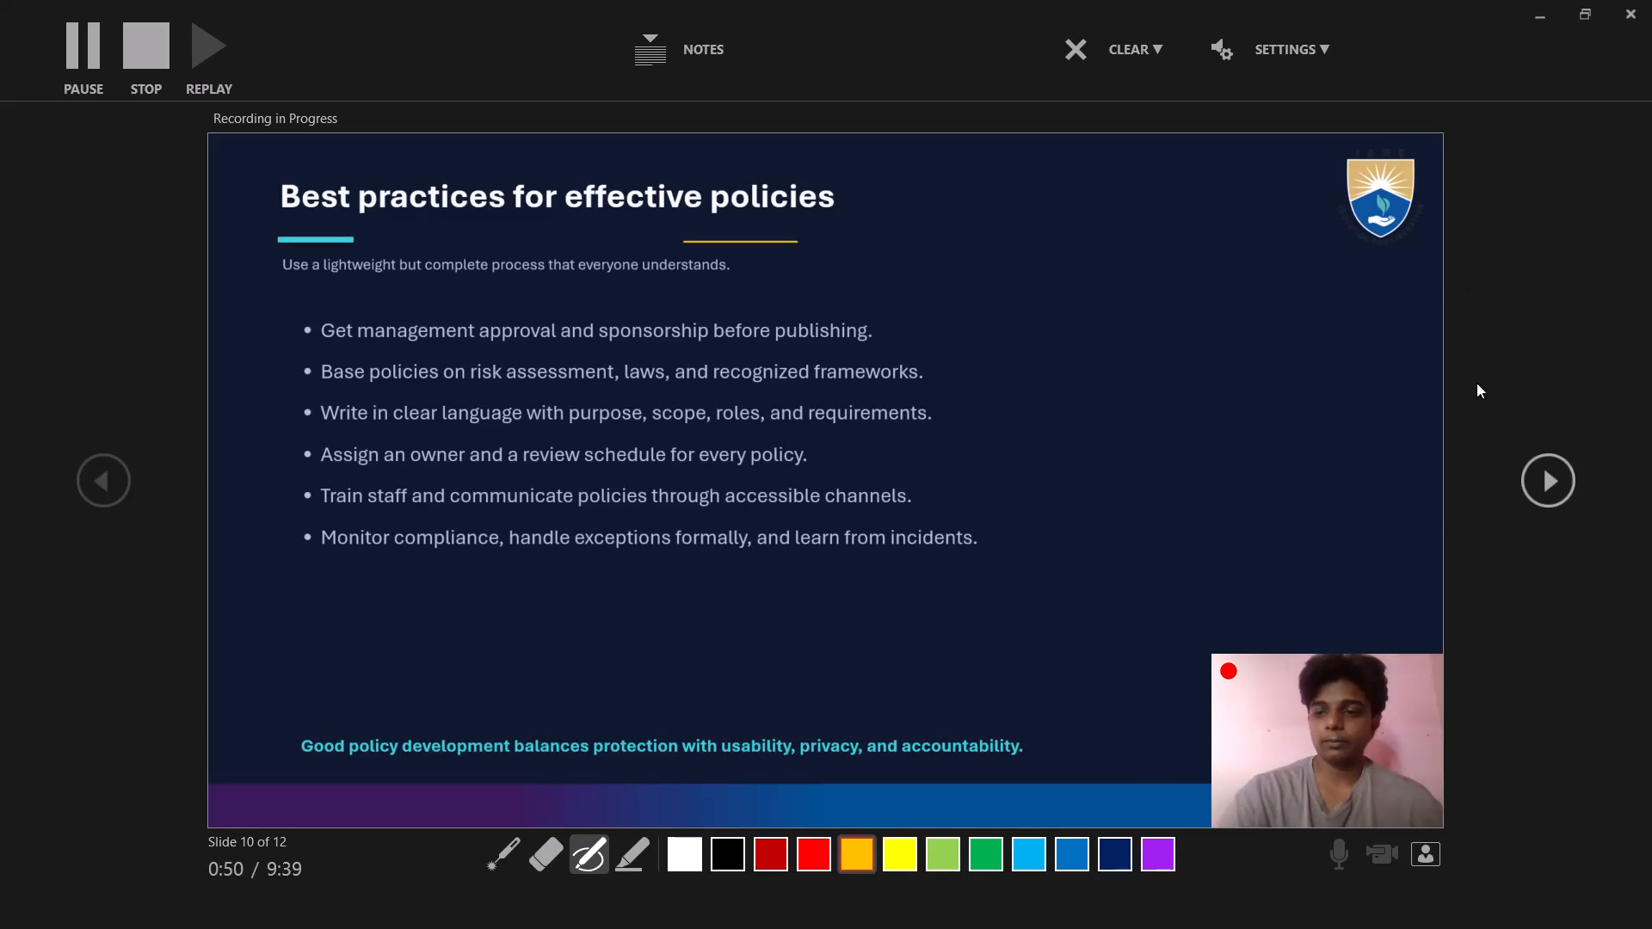
Advance the recording through the Conclusion slide to the Thank You slide, stop recording, and return to the normal editing view.
left_click(1556, 487)
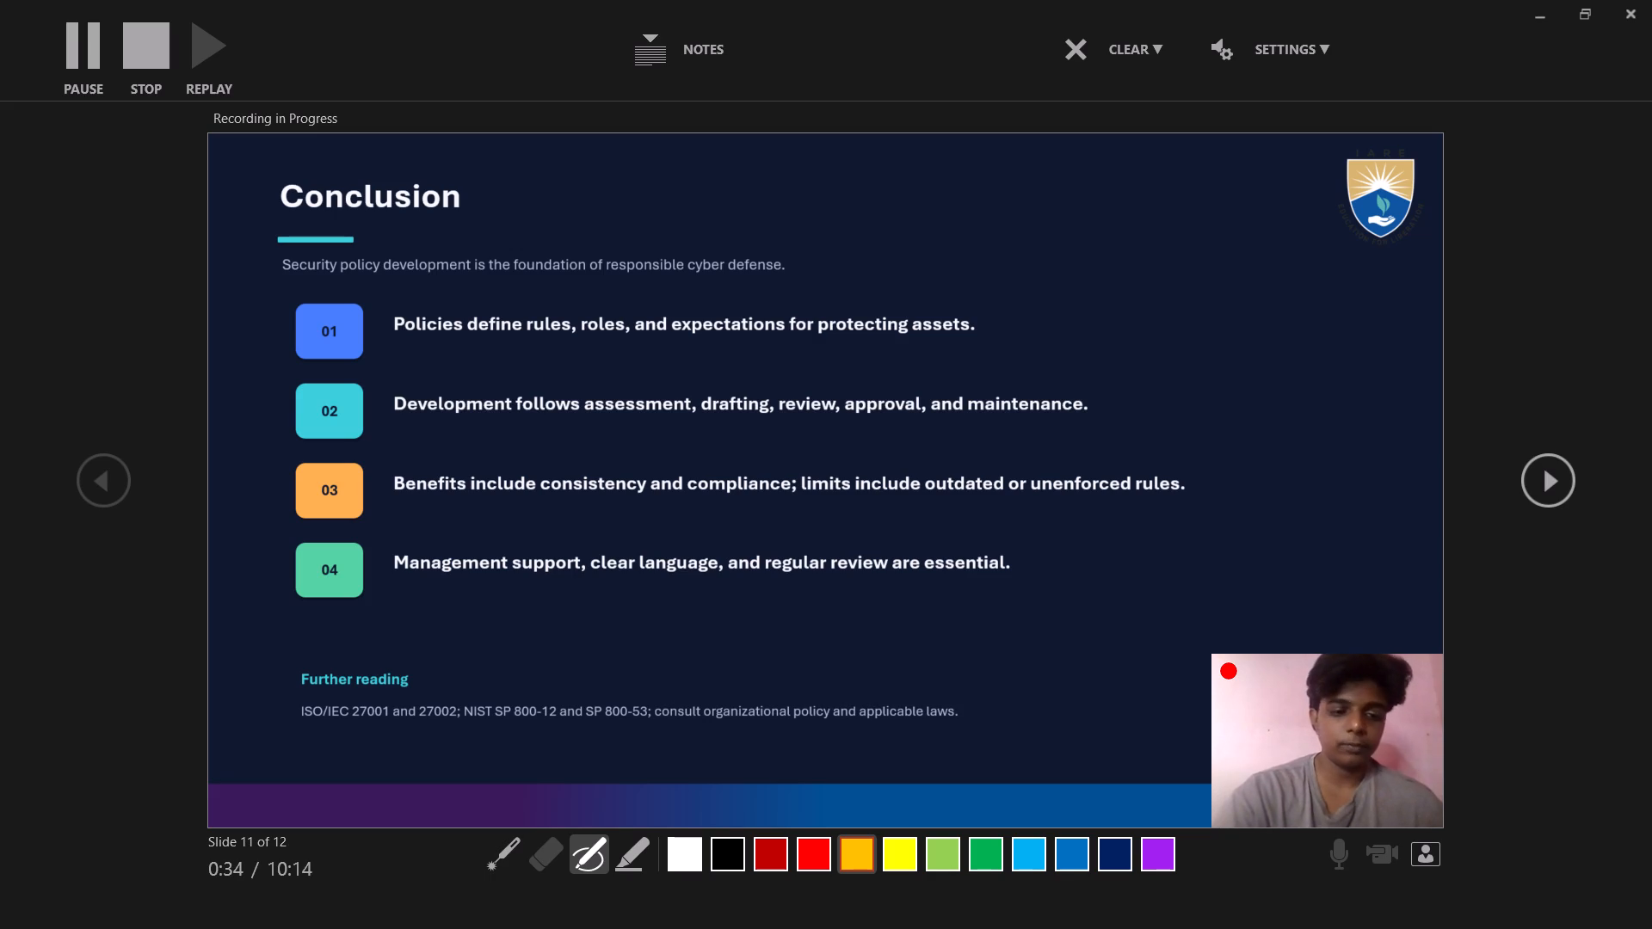
left_click(1567, 458)
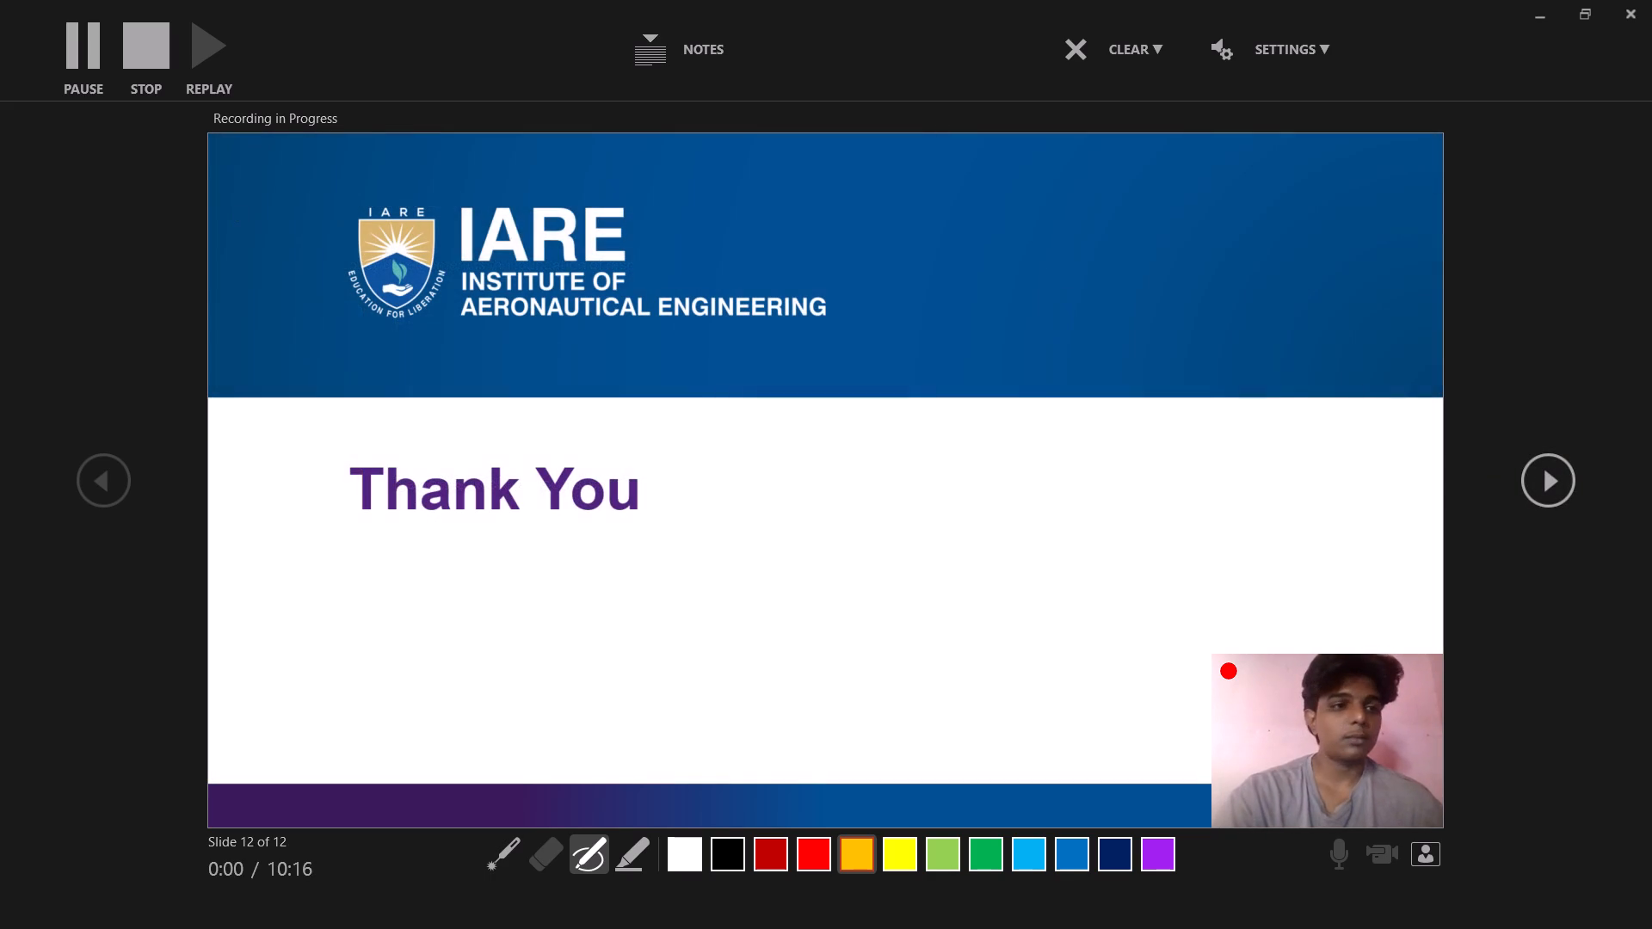
left_click(76, 30)
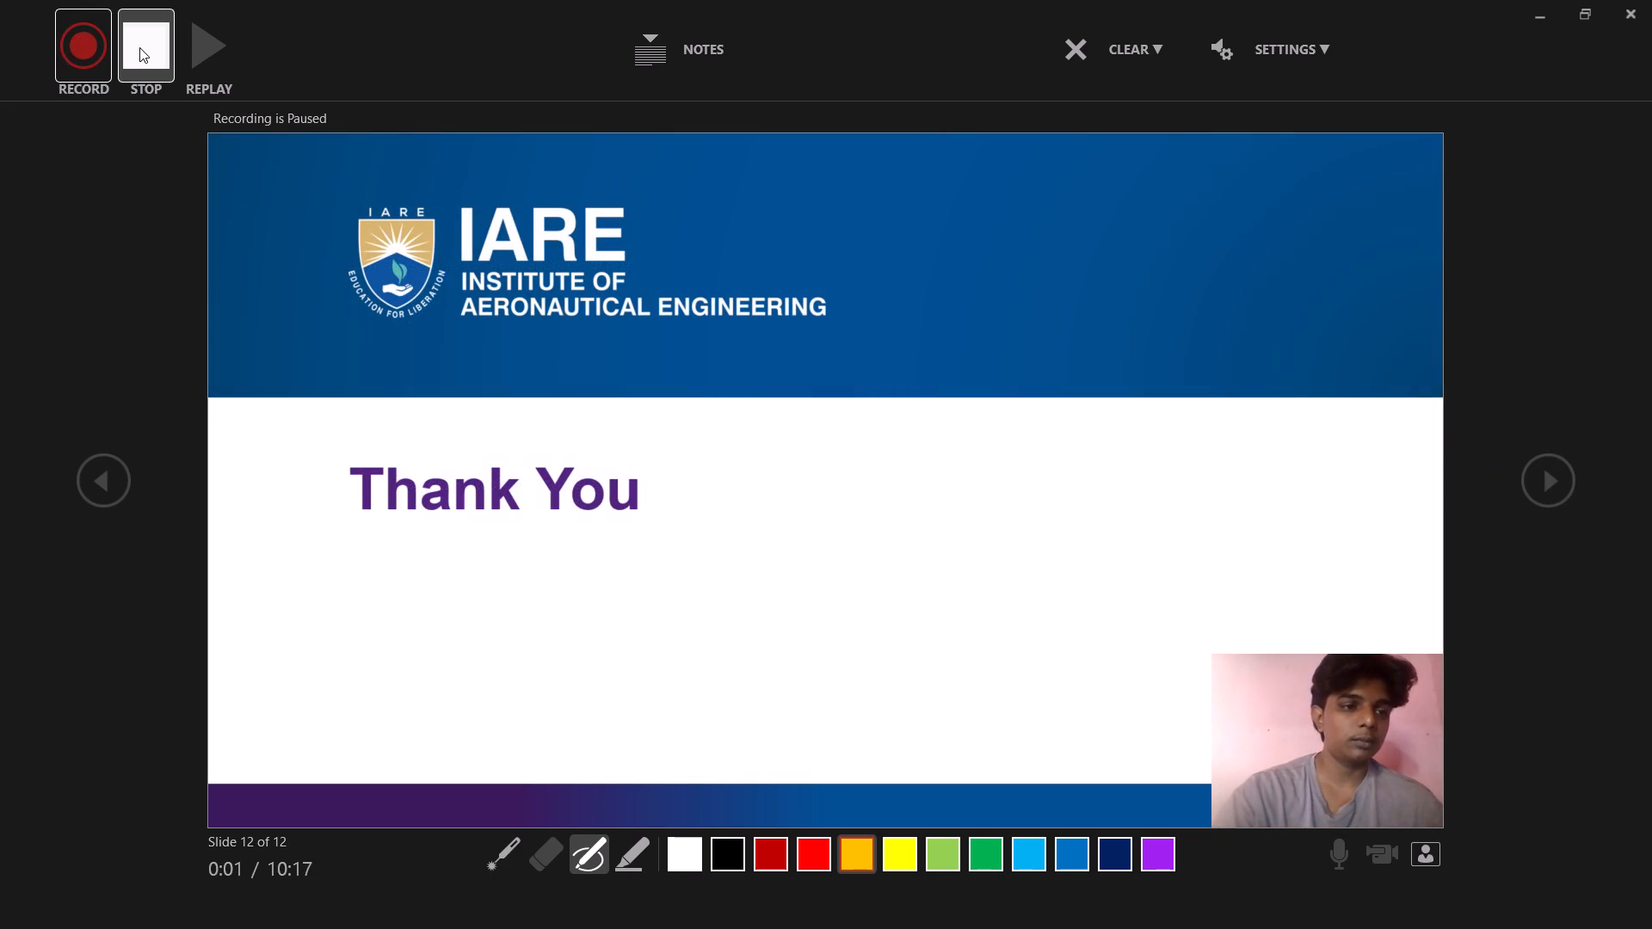
left_click(140, 47)
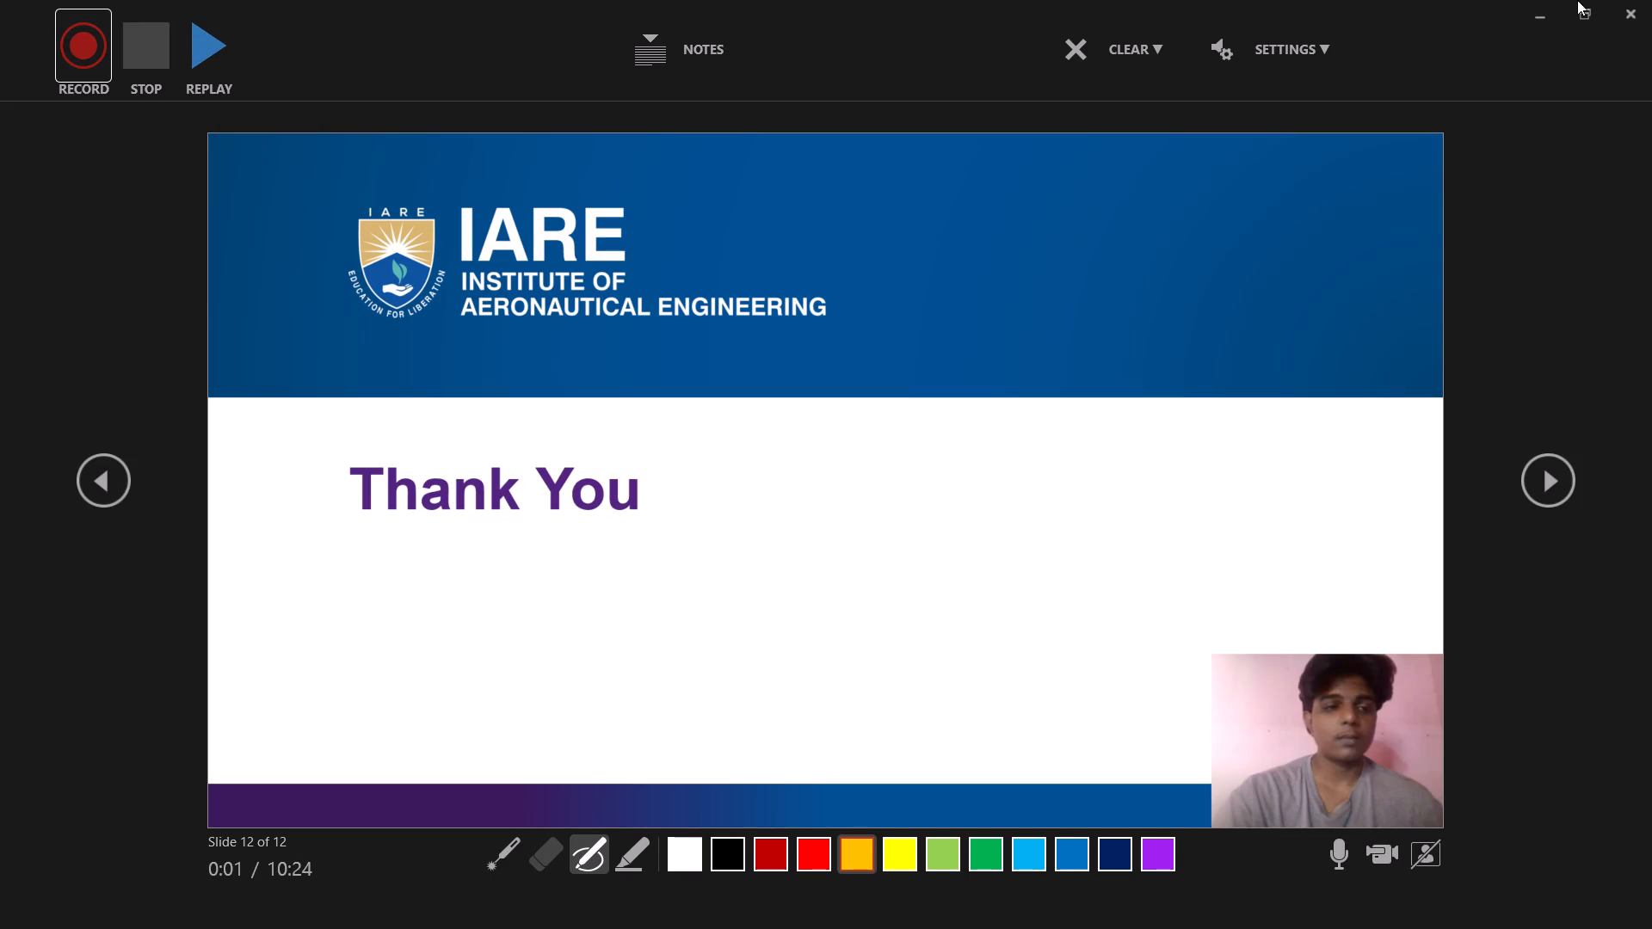
left_click(1630, 8)
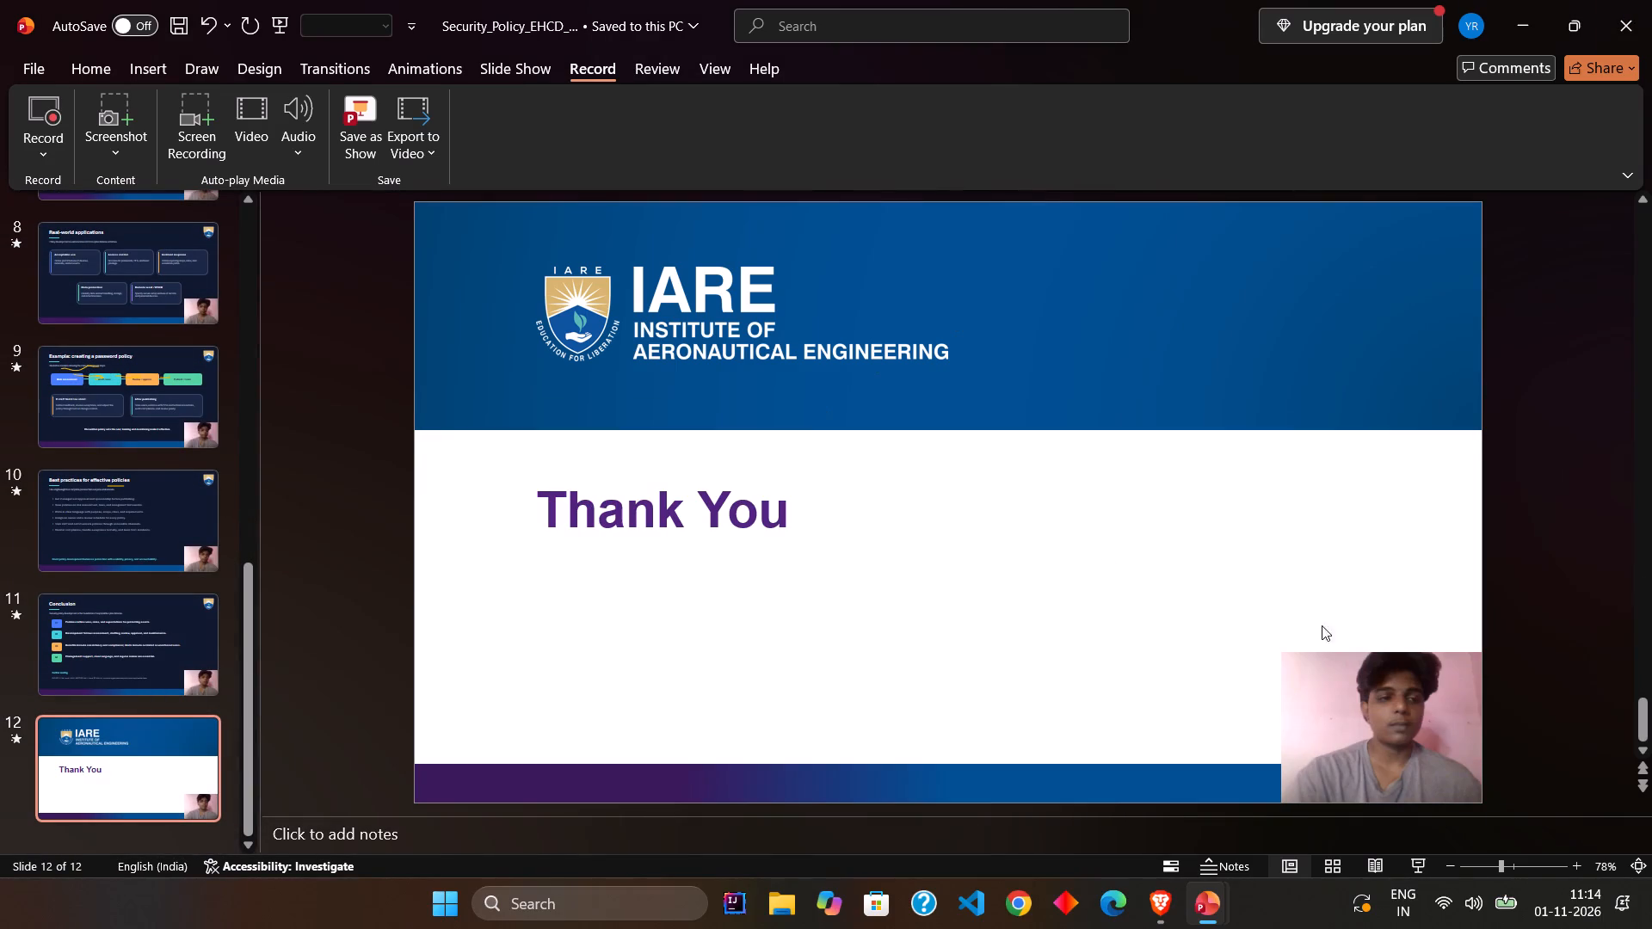
Shrink the webcam videos on slide 12, Thank You, and slide 11, Conclusion, slightly, keeping each in the slide's bottom-right corner.
left_click(1330, 723)
left_click_drag(1280, 649, 1311, 686)
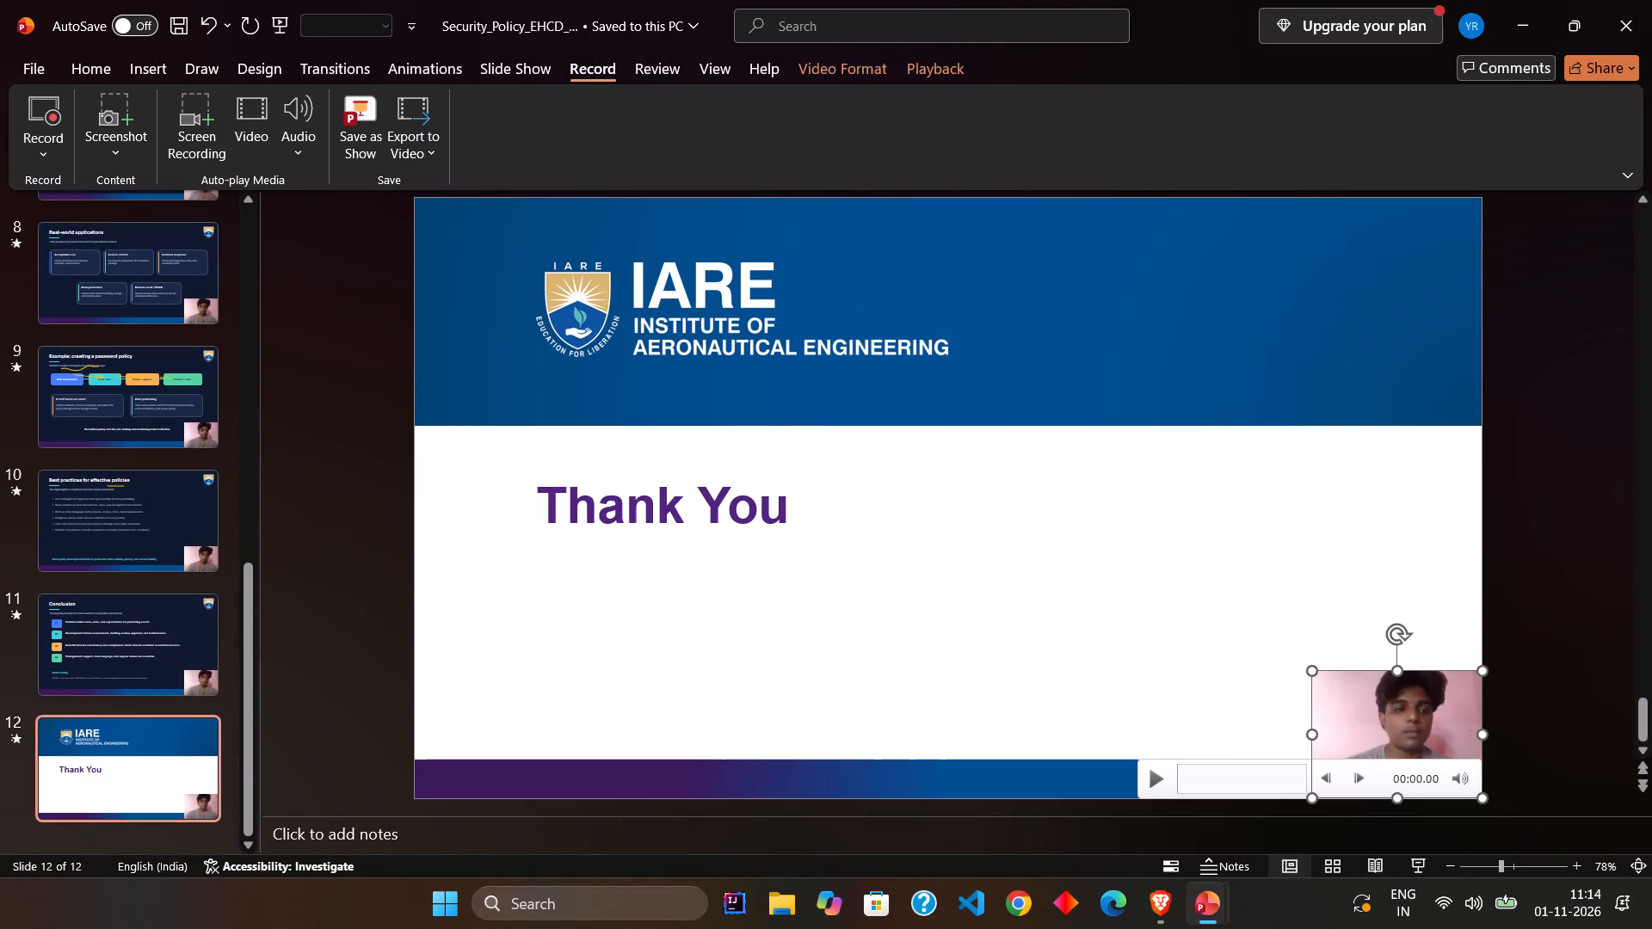
left_click(126, 620)
left_click(1399, 705)
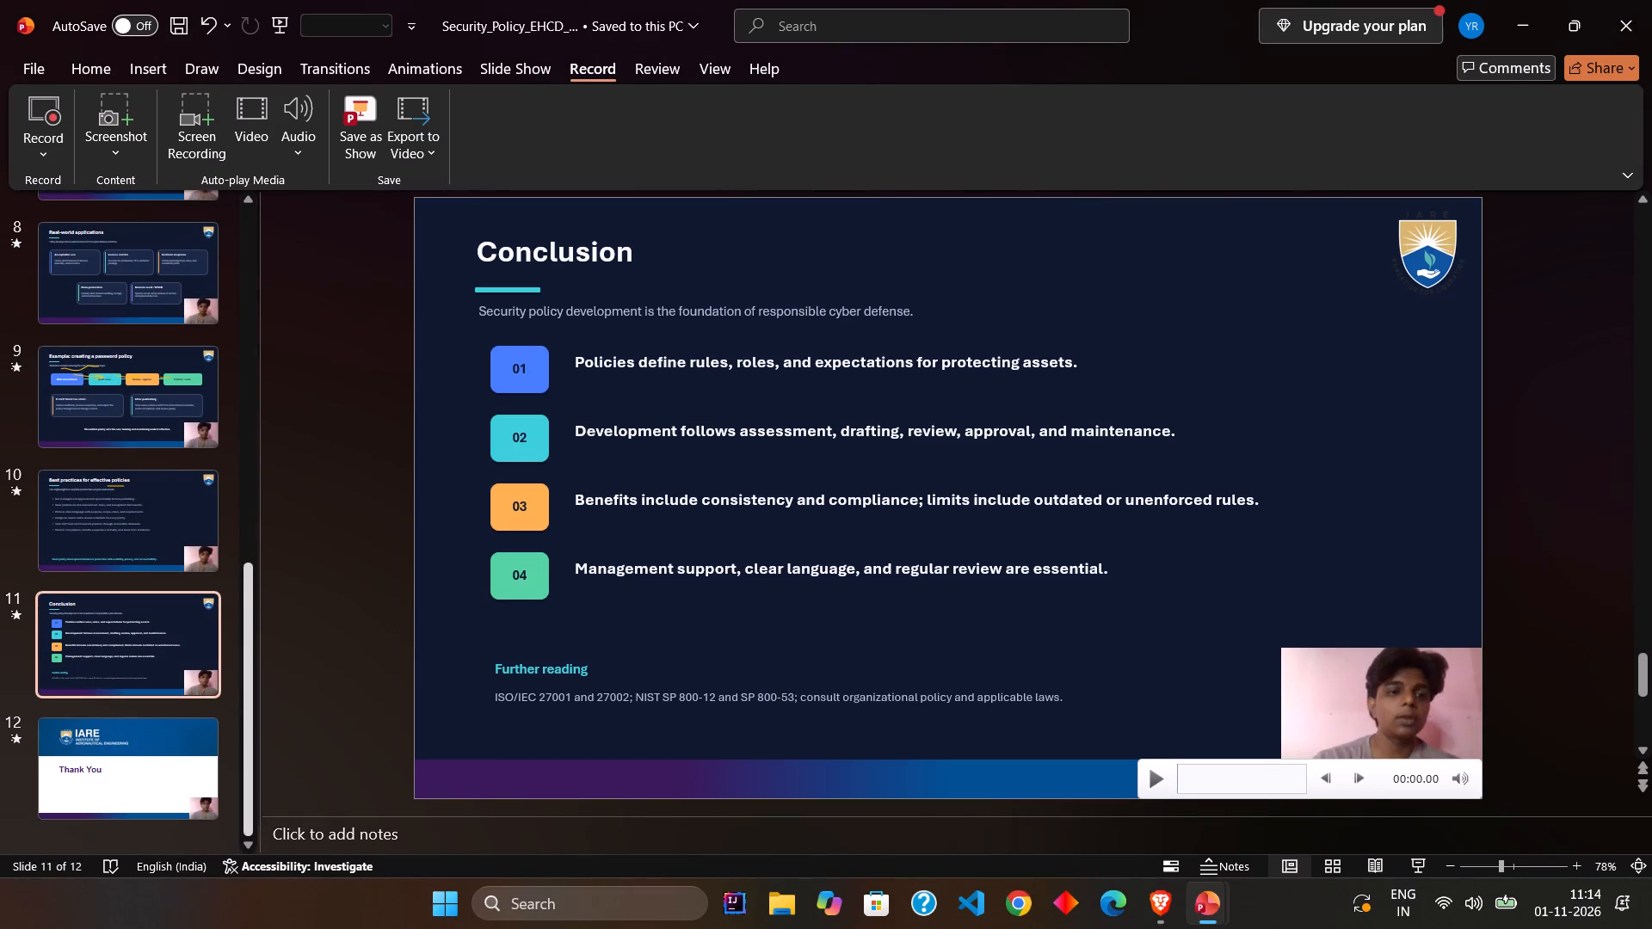
left_click_drag(1284, 646, 1326, 690)
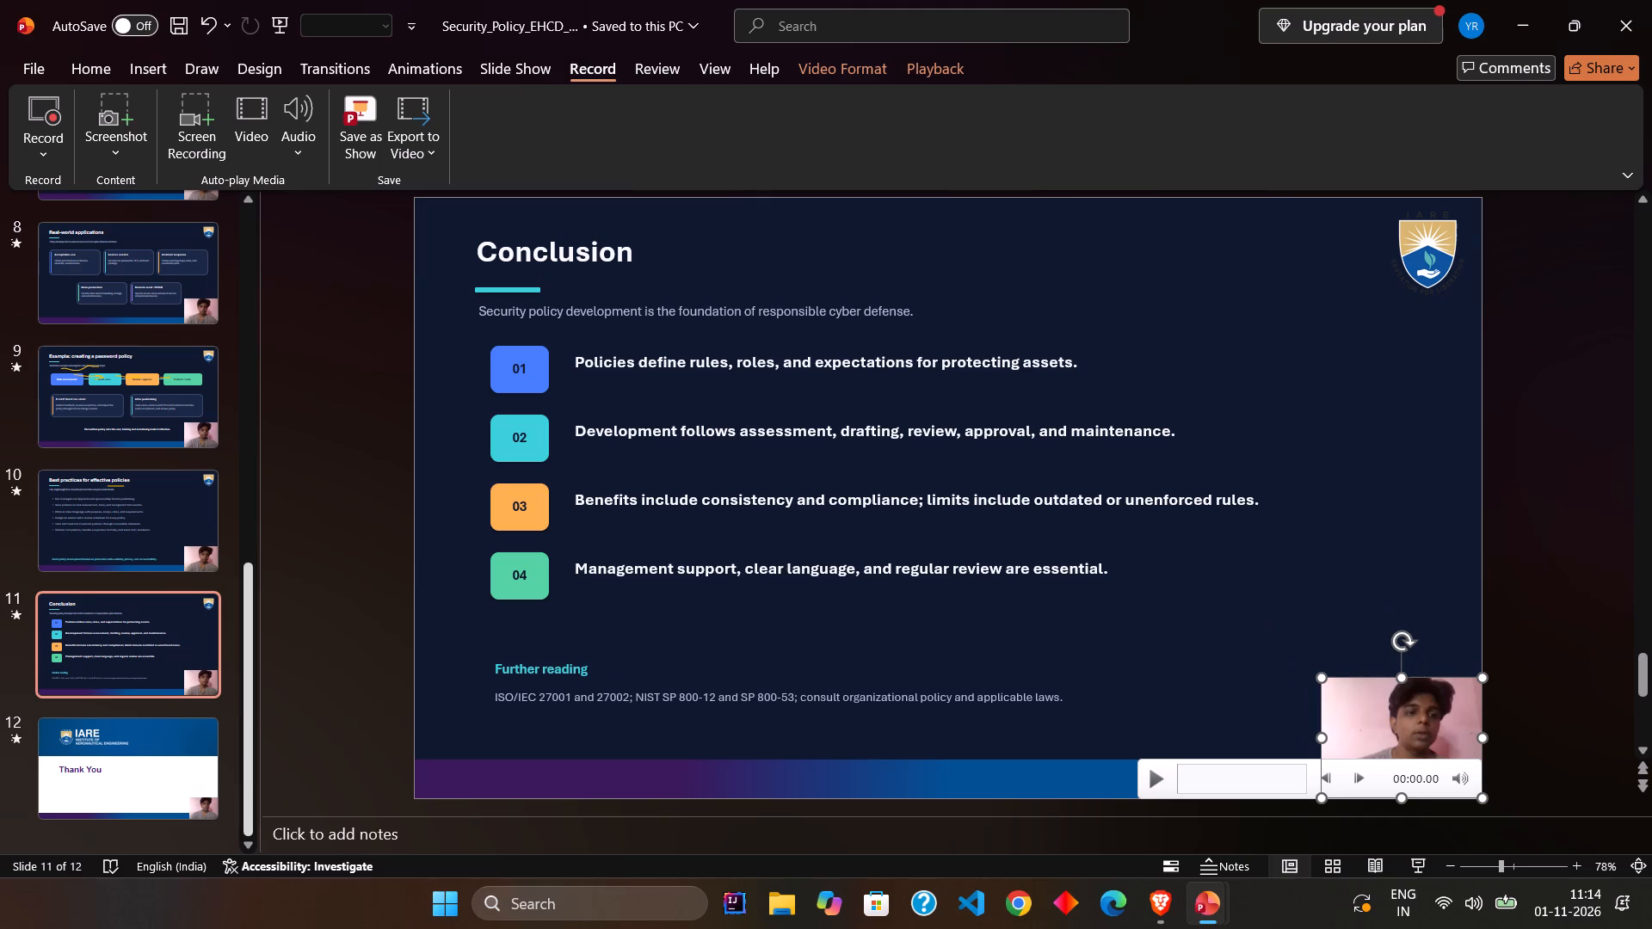
Shrink the webcam videos on slide 10, Best practices, and slide 9, Example: creating a password policy, slightly toward the slide's bottom-right corner.
left_click(176, 559)
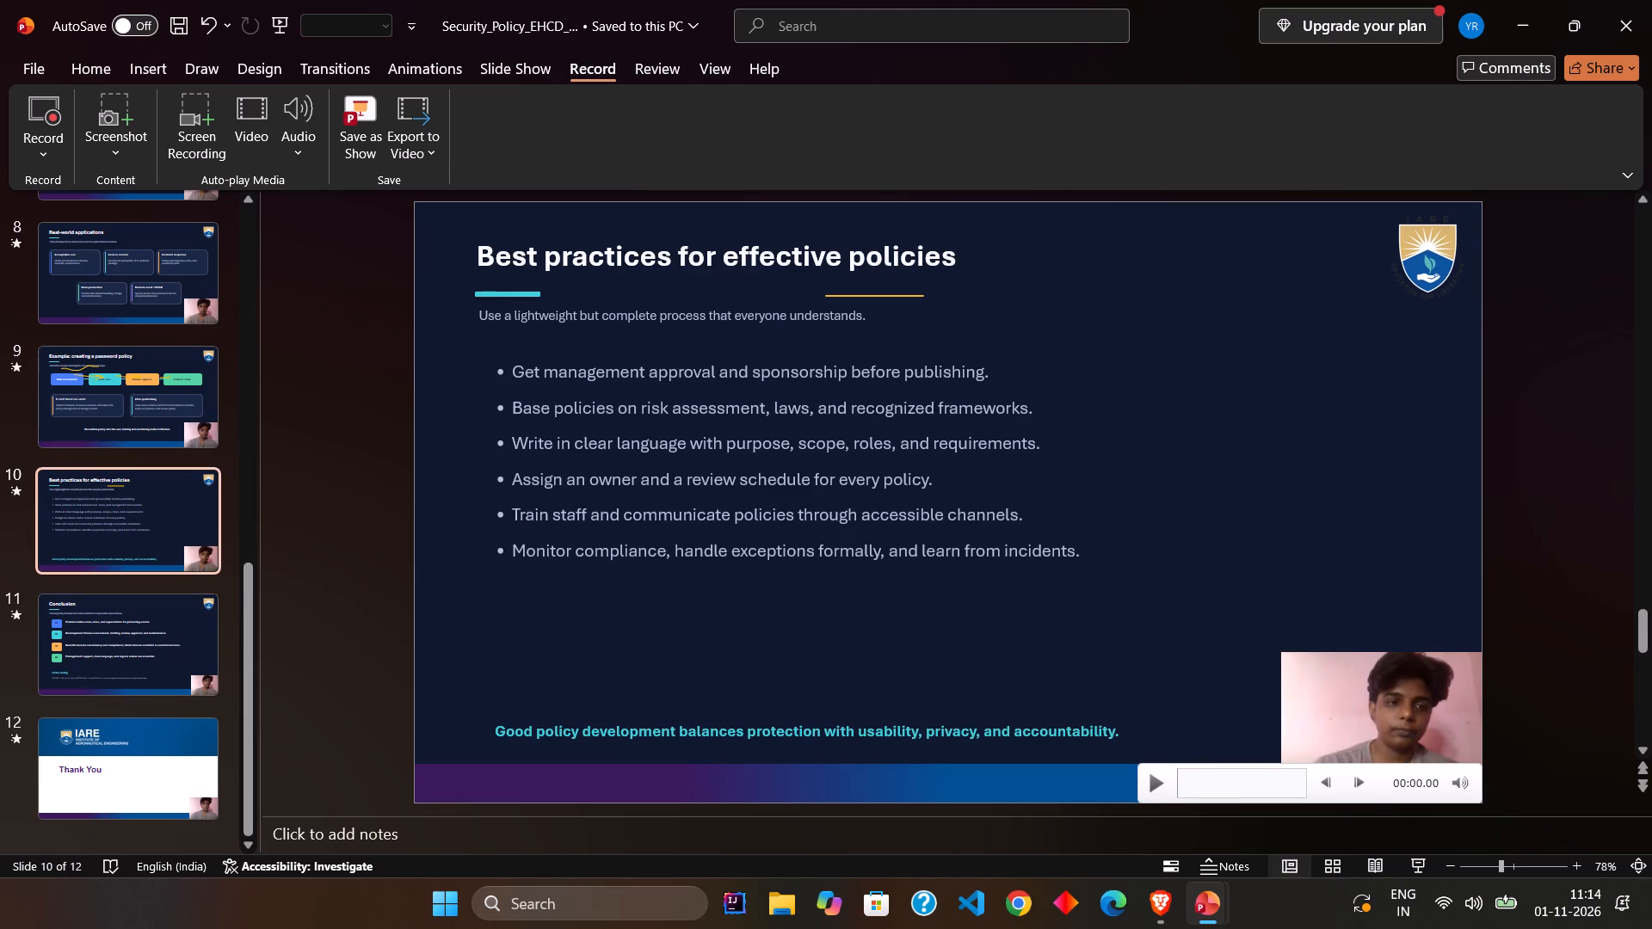
left_click(1424, 699)
left_click_drag(1281, 648, 1316, 680)
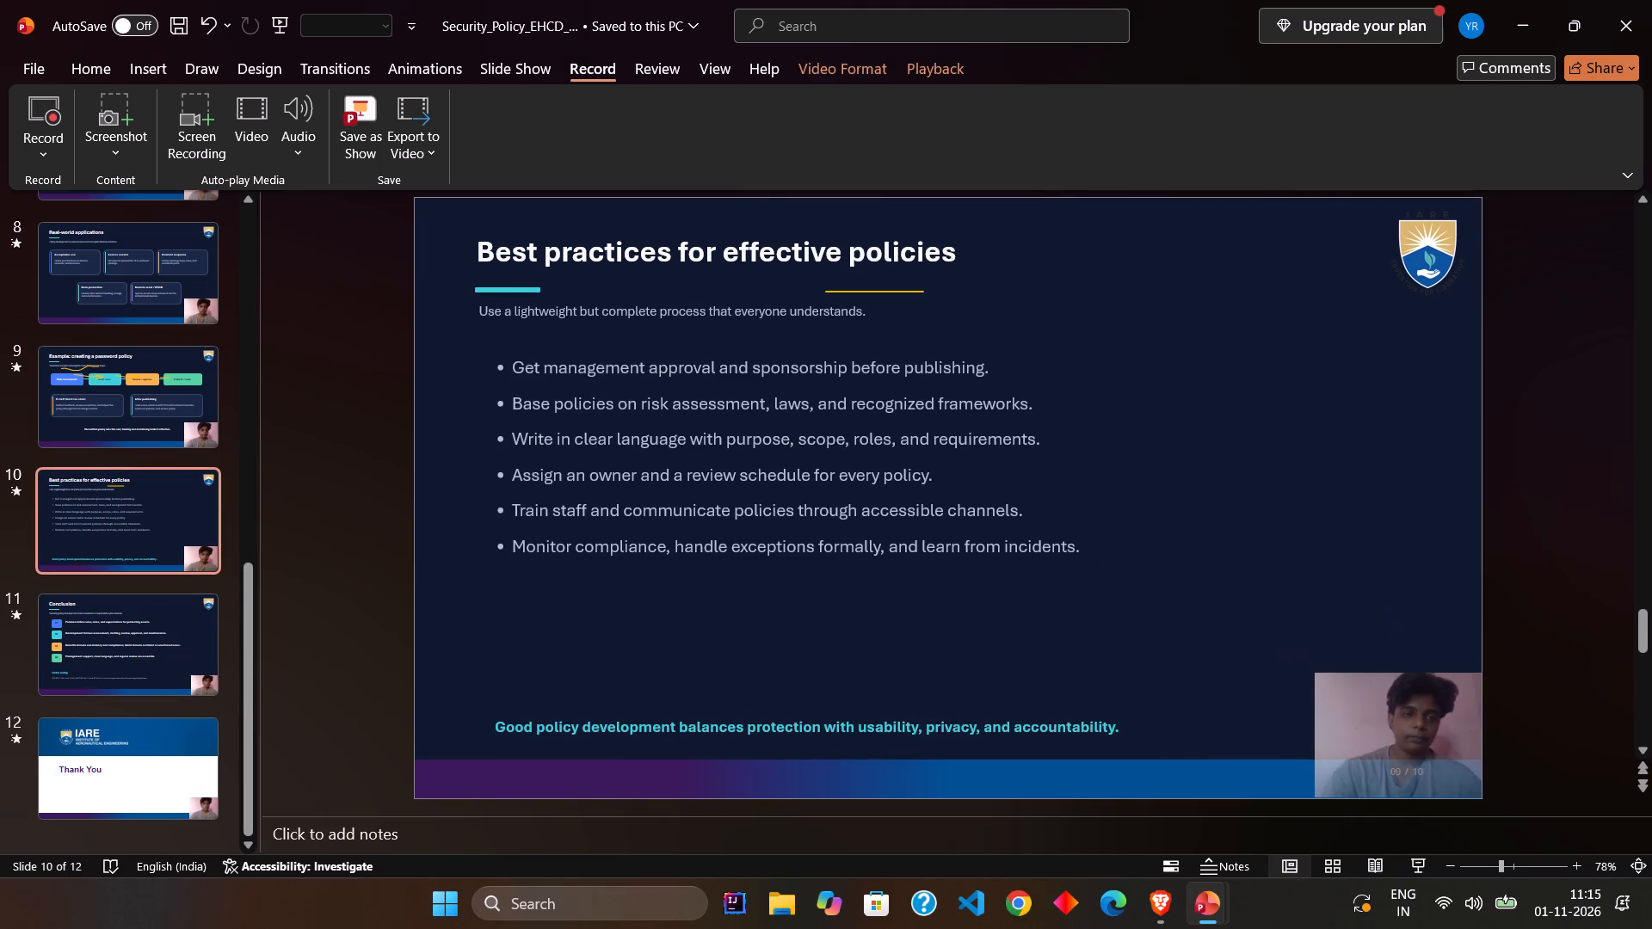
left_click_drag(1316, 680, 1317, 682)
left_click(141, 421)
left_click(1324, 709)
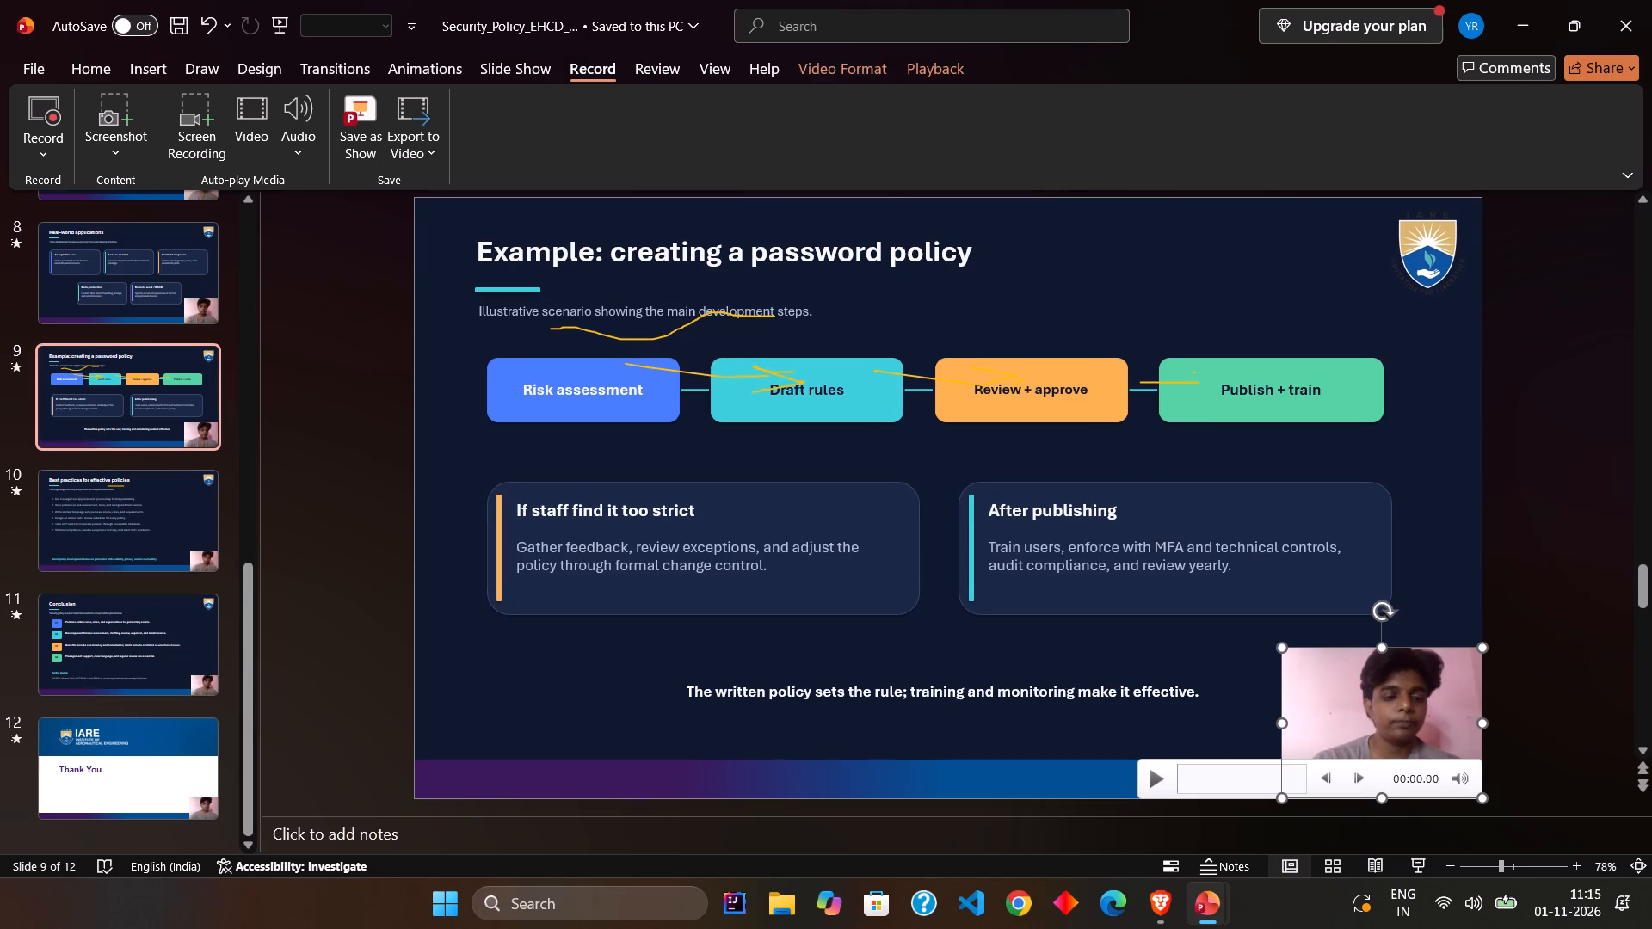
left_click_drag(1280, 647, 1293, 665)
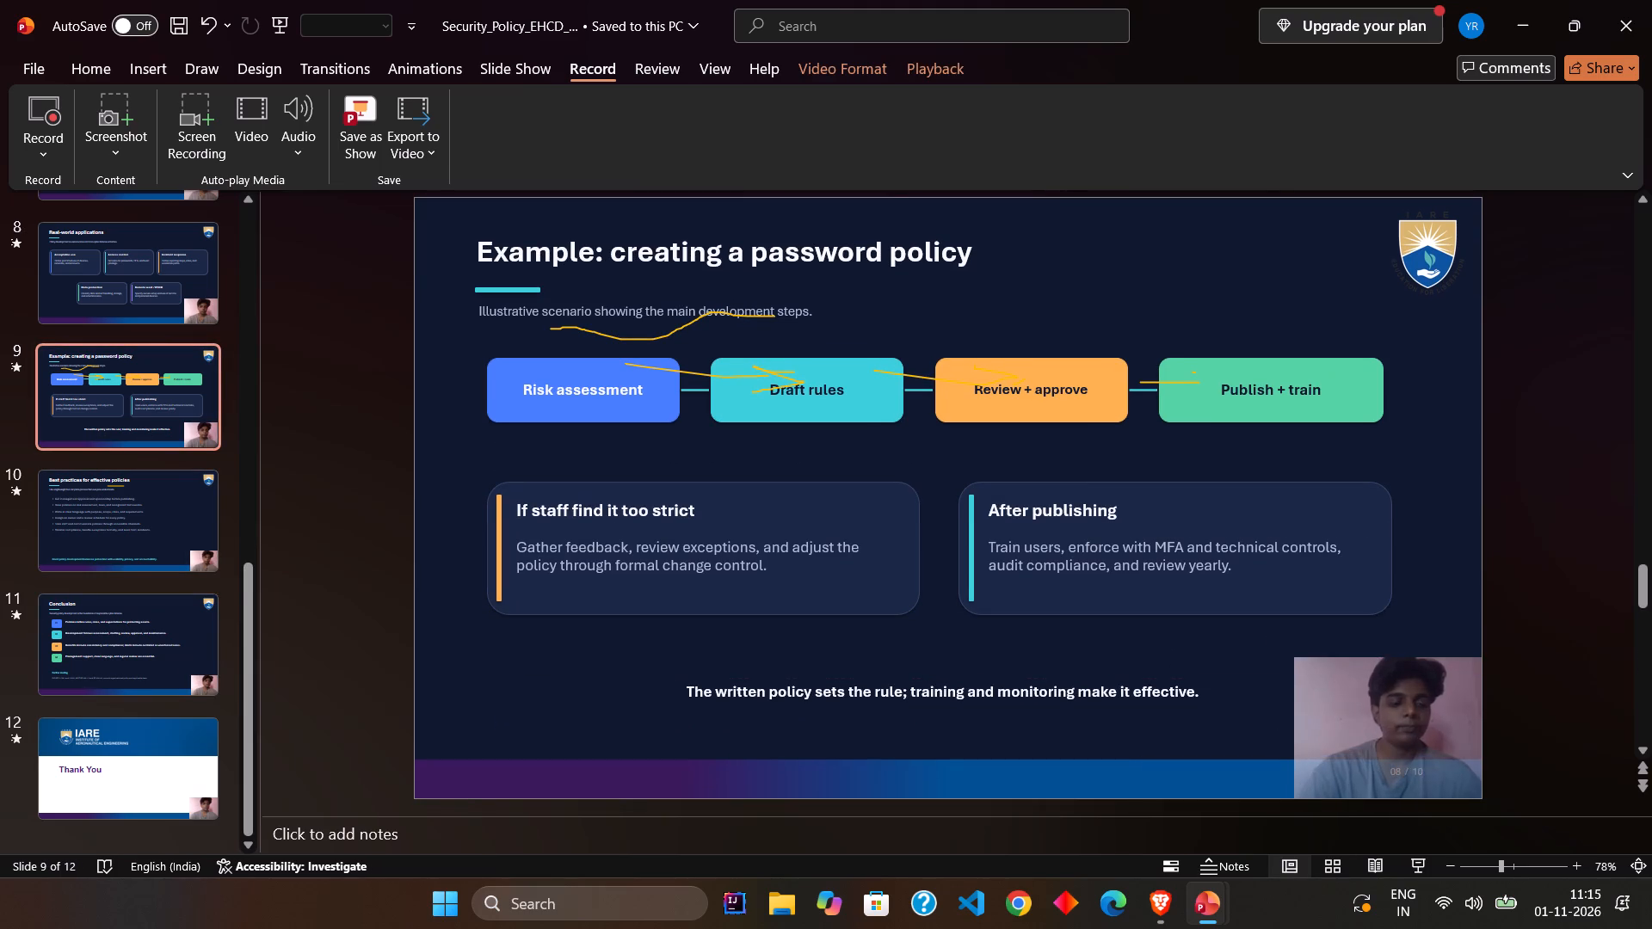
left_click_drag(1293, 665, 1302, 672)
Shrink the webcam video on slide 8, Real-world applications, slightly, keeping it in the slide's bottom-right corner.
left_click(155, 267)
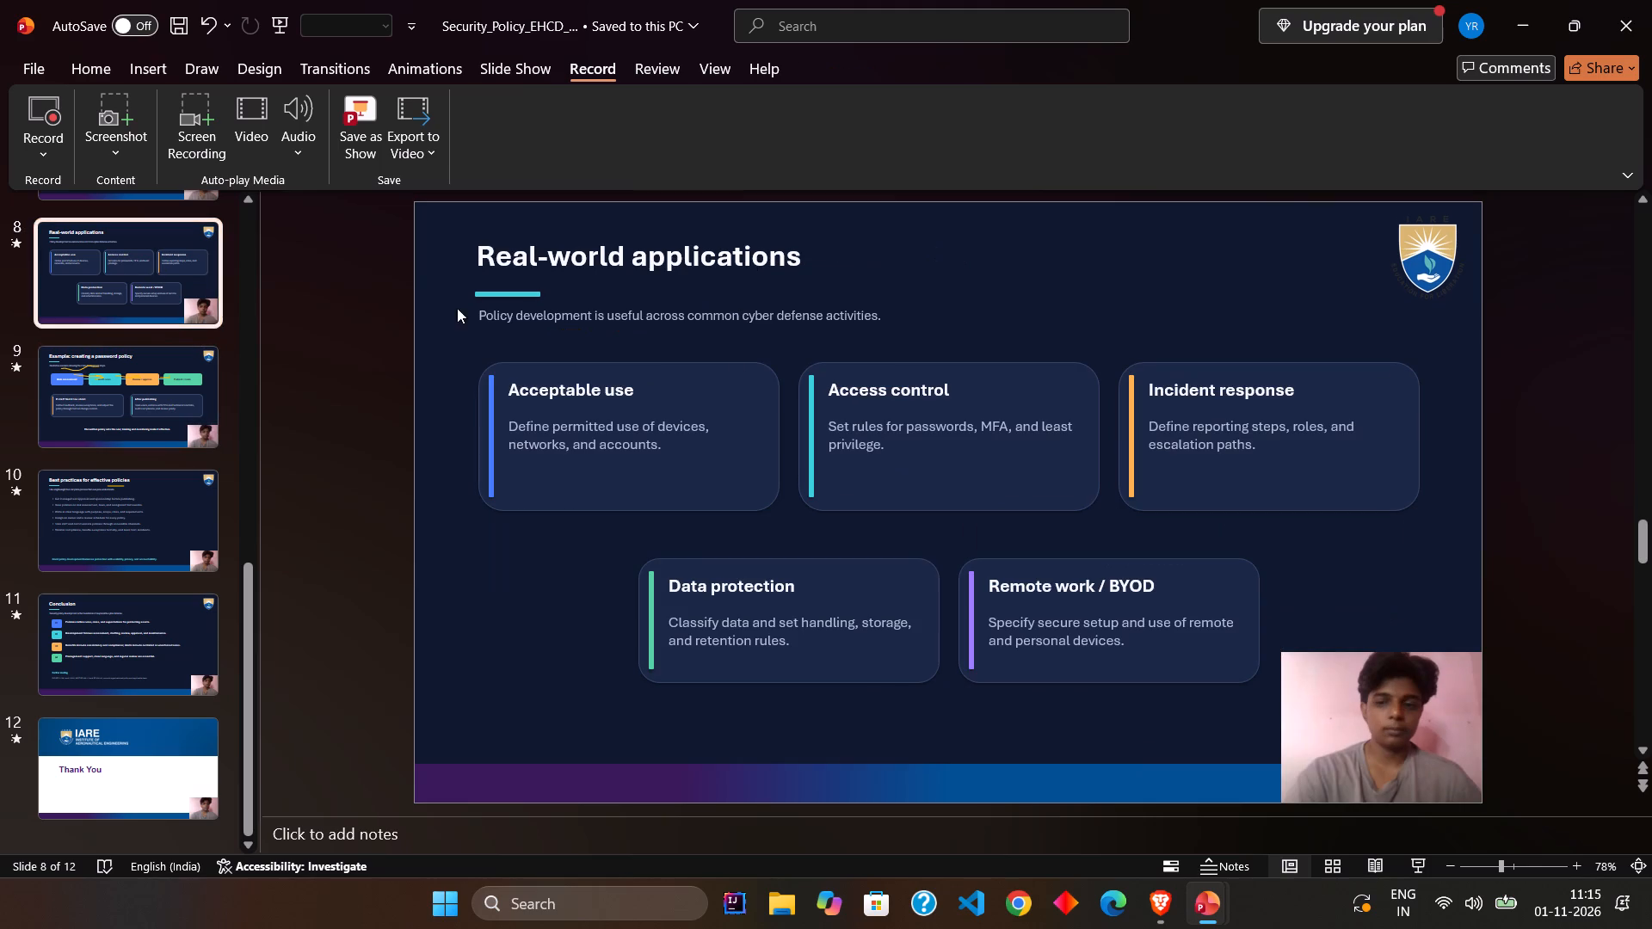
left_click(1347, 704)
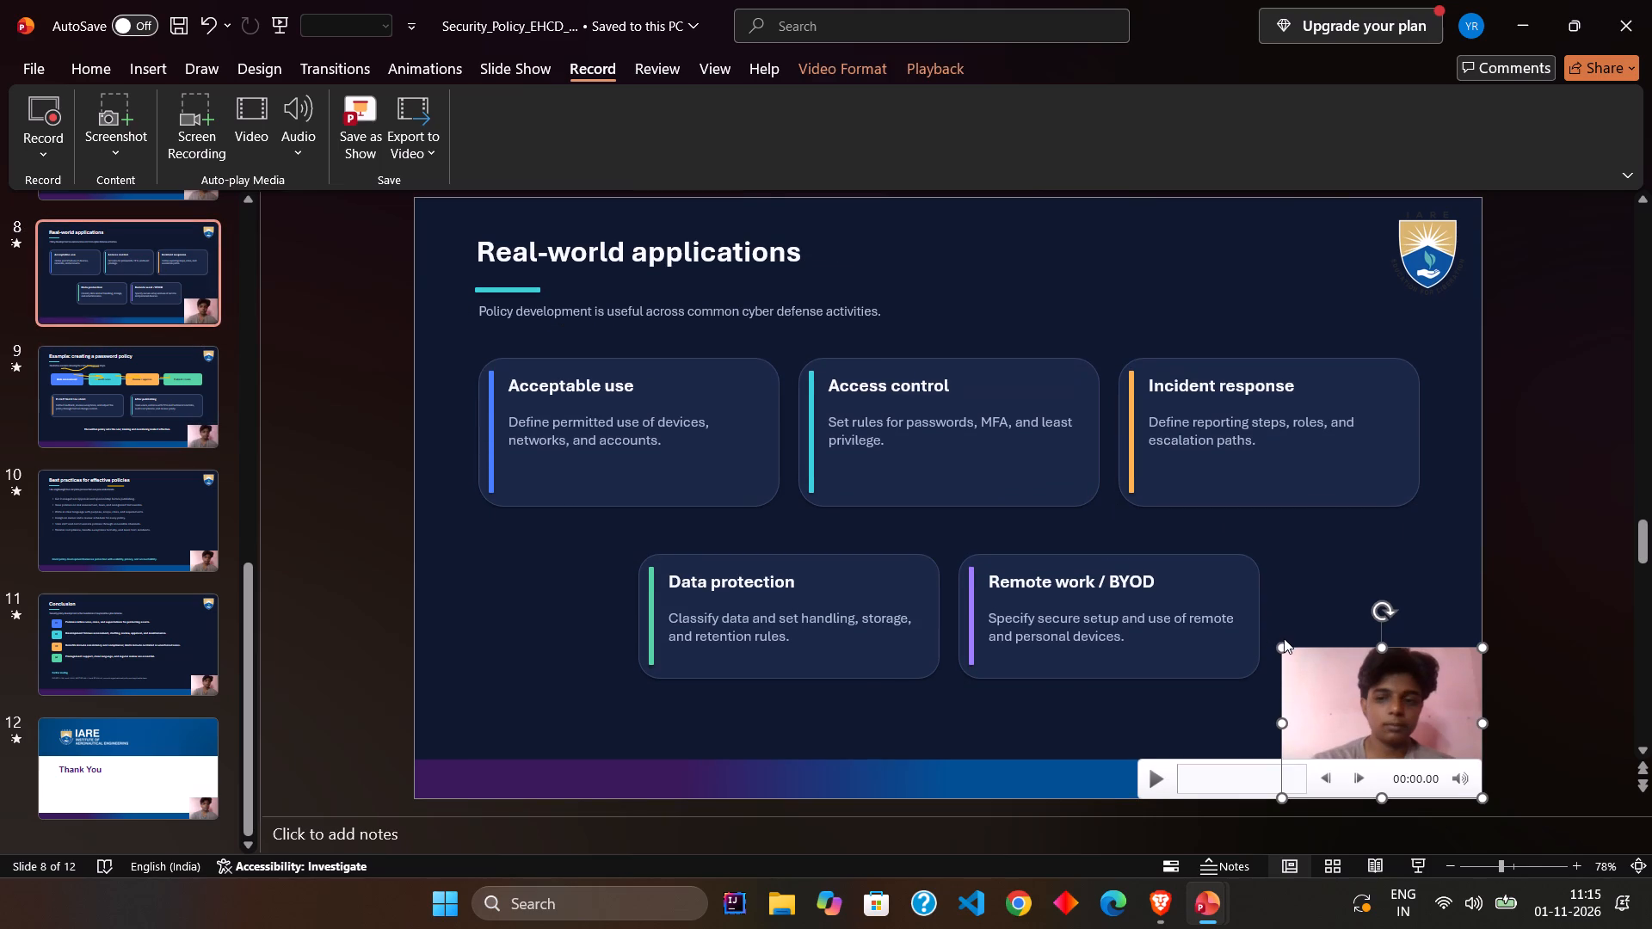
left_click_drag(1282, 641, 1310, 675)
Shrink the webcam video on slide 1, the course title slide, slightly, keeping it in the slide's bottom-right corner.
scroll(90, 408, "up", 8)
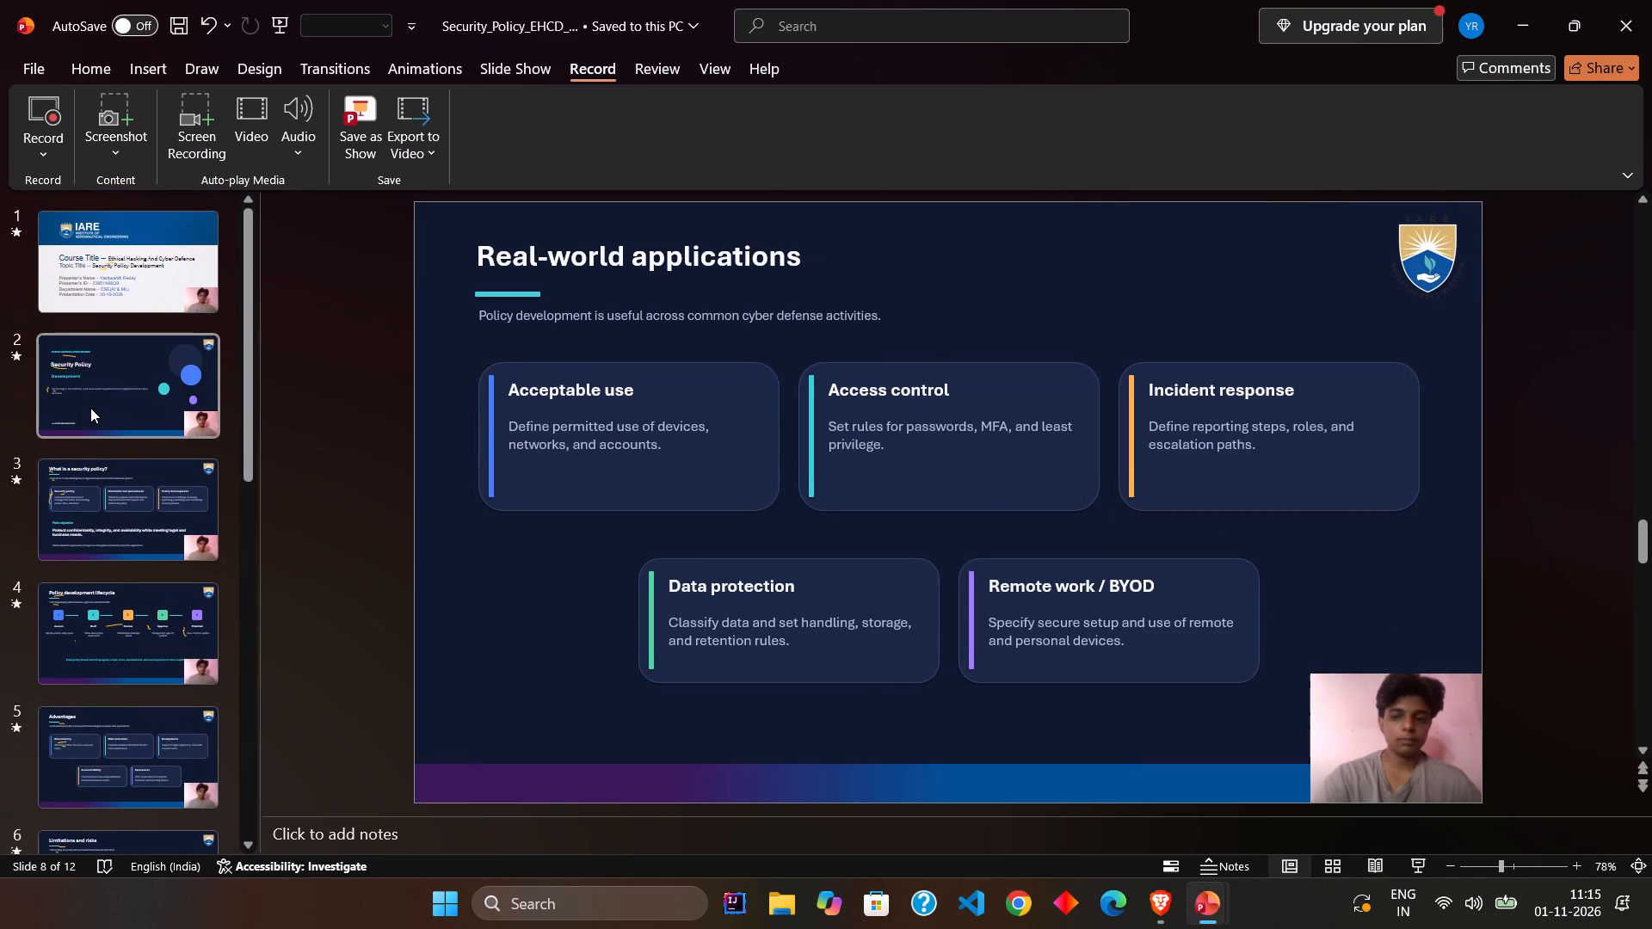
scroll(90, 408, "up", 2)
left_click(170, 304)
left_click(1375, 719)
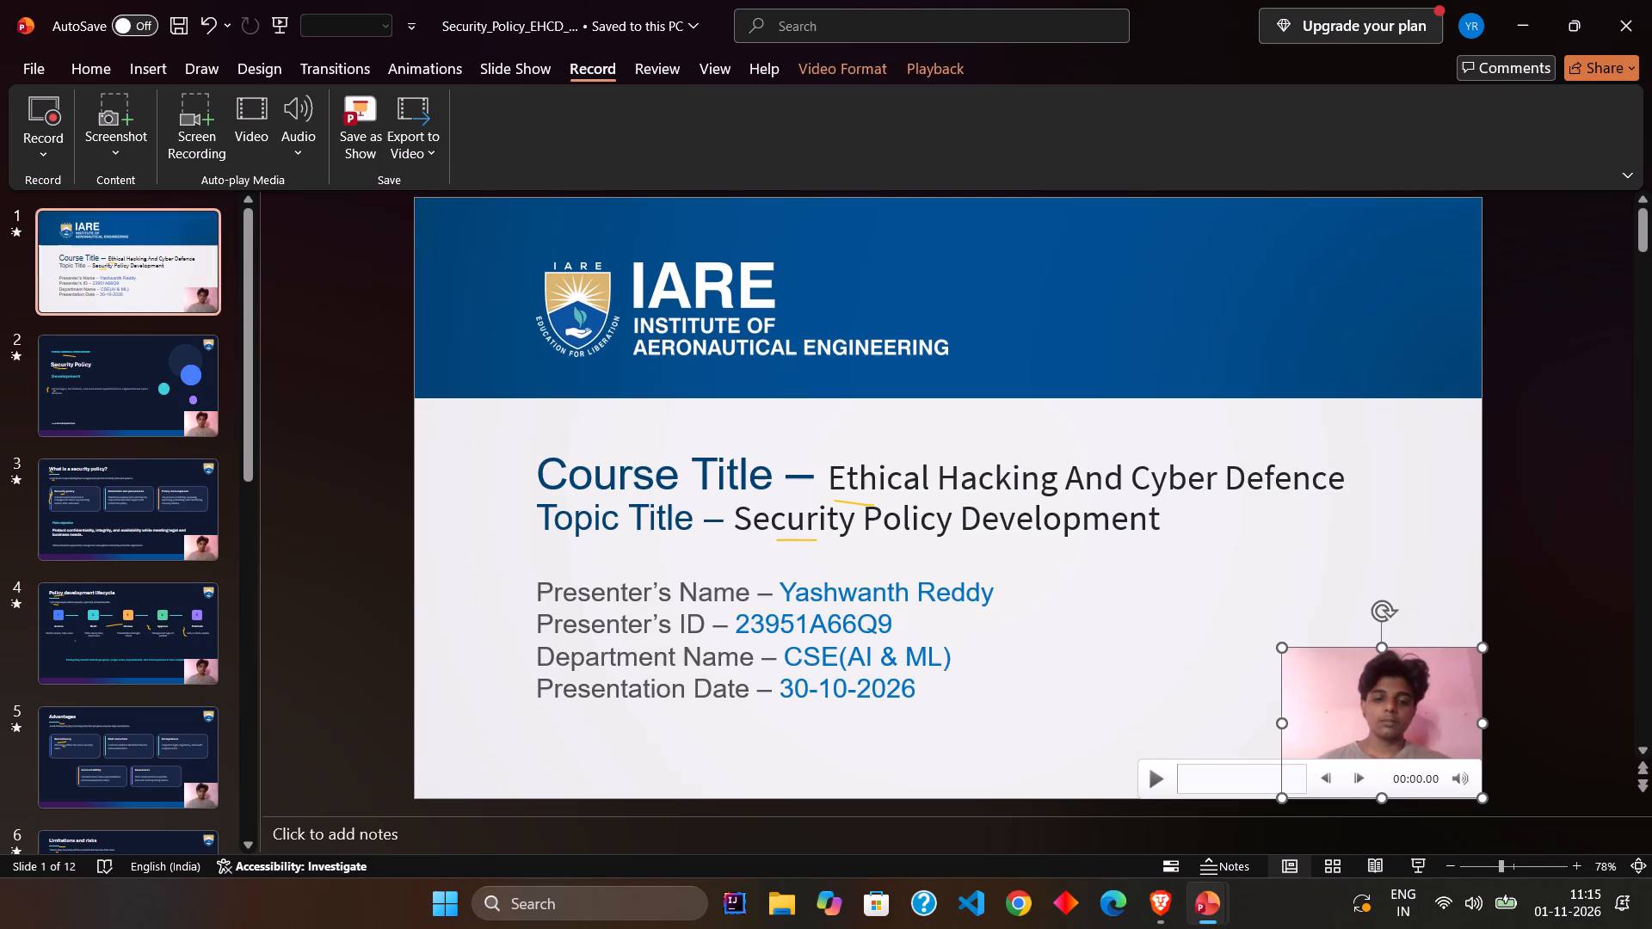
left_click_drag(1284, 649, 1317, 668)
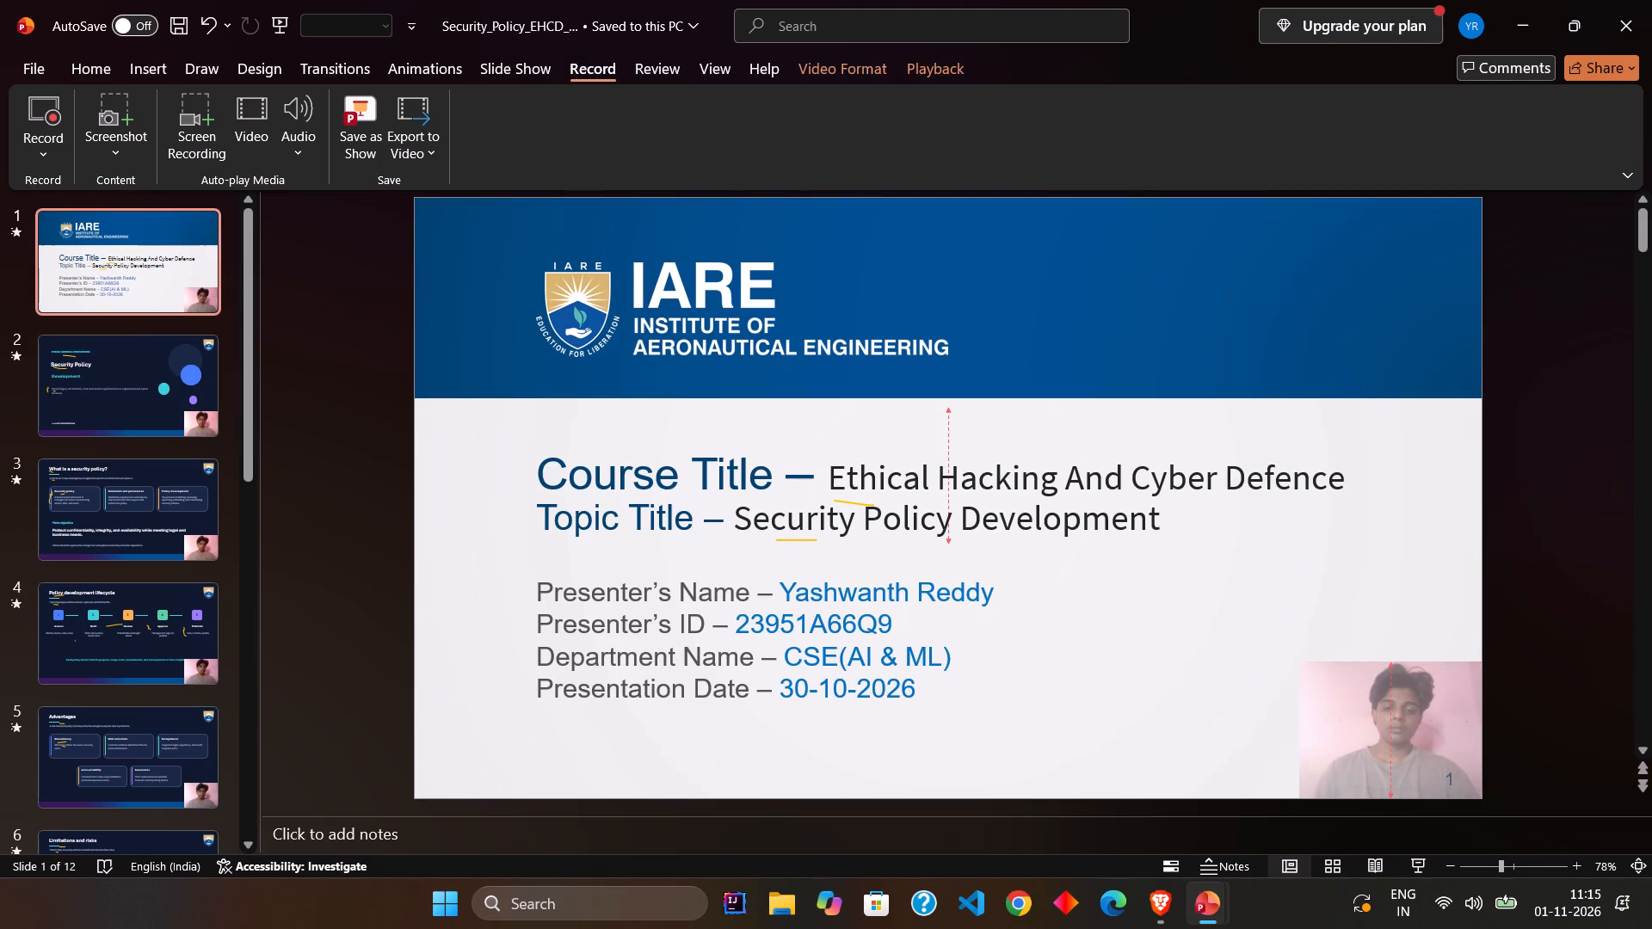
left_click_drag(1317, 668, 1324, 677)
Open slide 2, Security Policy Development, for resizing its webcam video.
left_click(127, 375)
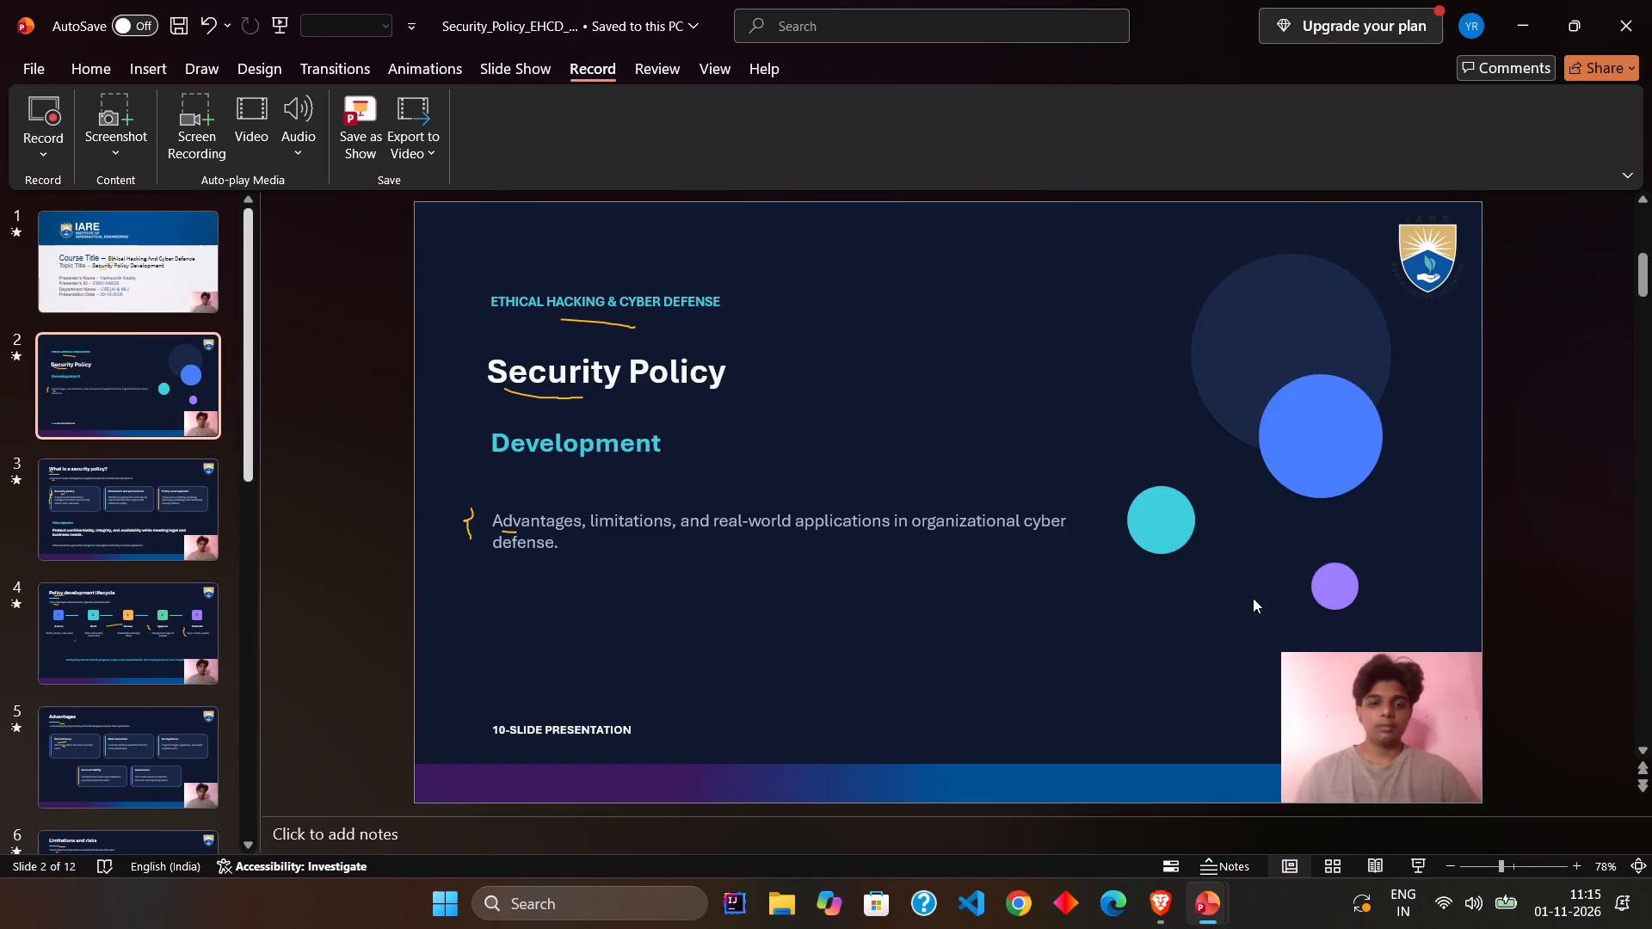
Shrink the camera videos on slides 2 and 3 slightly, keeping each in the slide's lower-right corner.
left_click(1374, 732)
left_click_drag(1279, 647, 1281, 648)
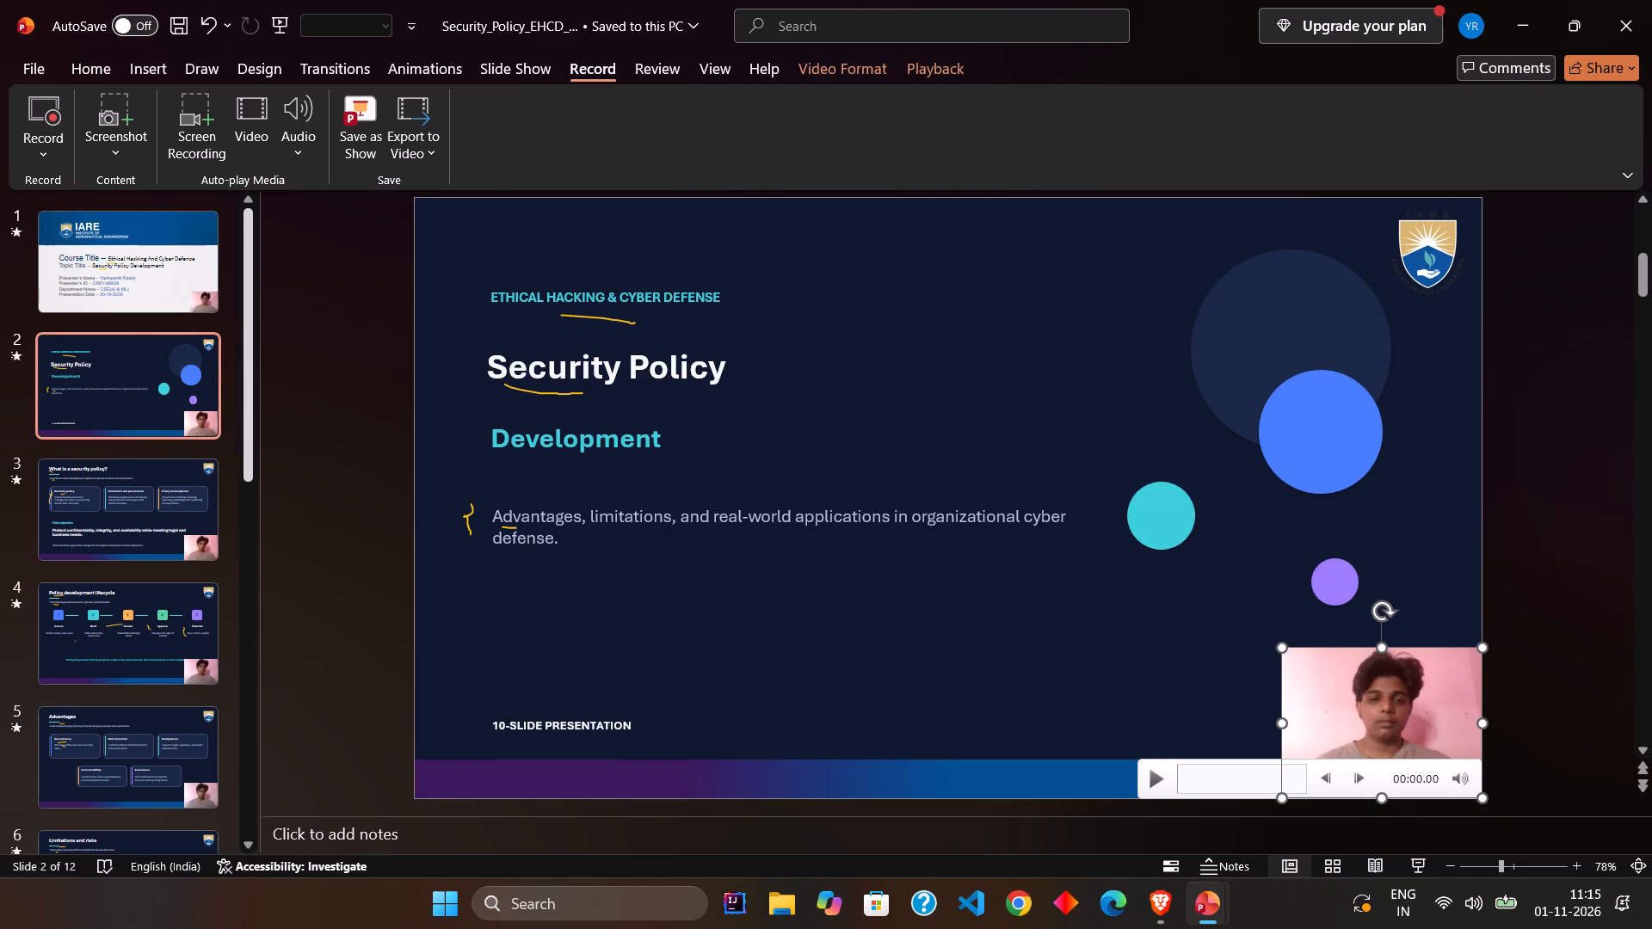
left_click_drag(1281, 648, 1312, 672)
left_click(176, 525)
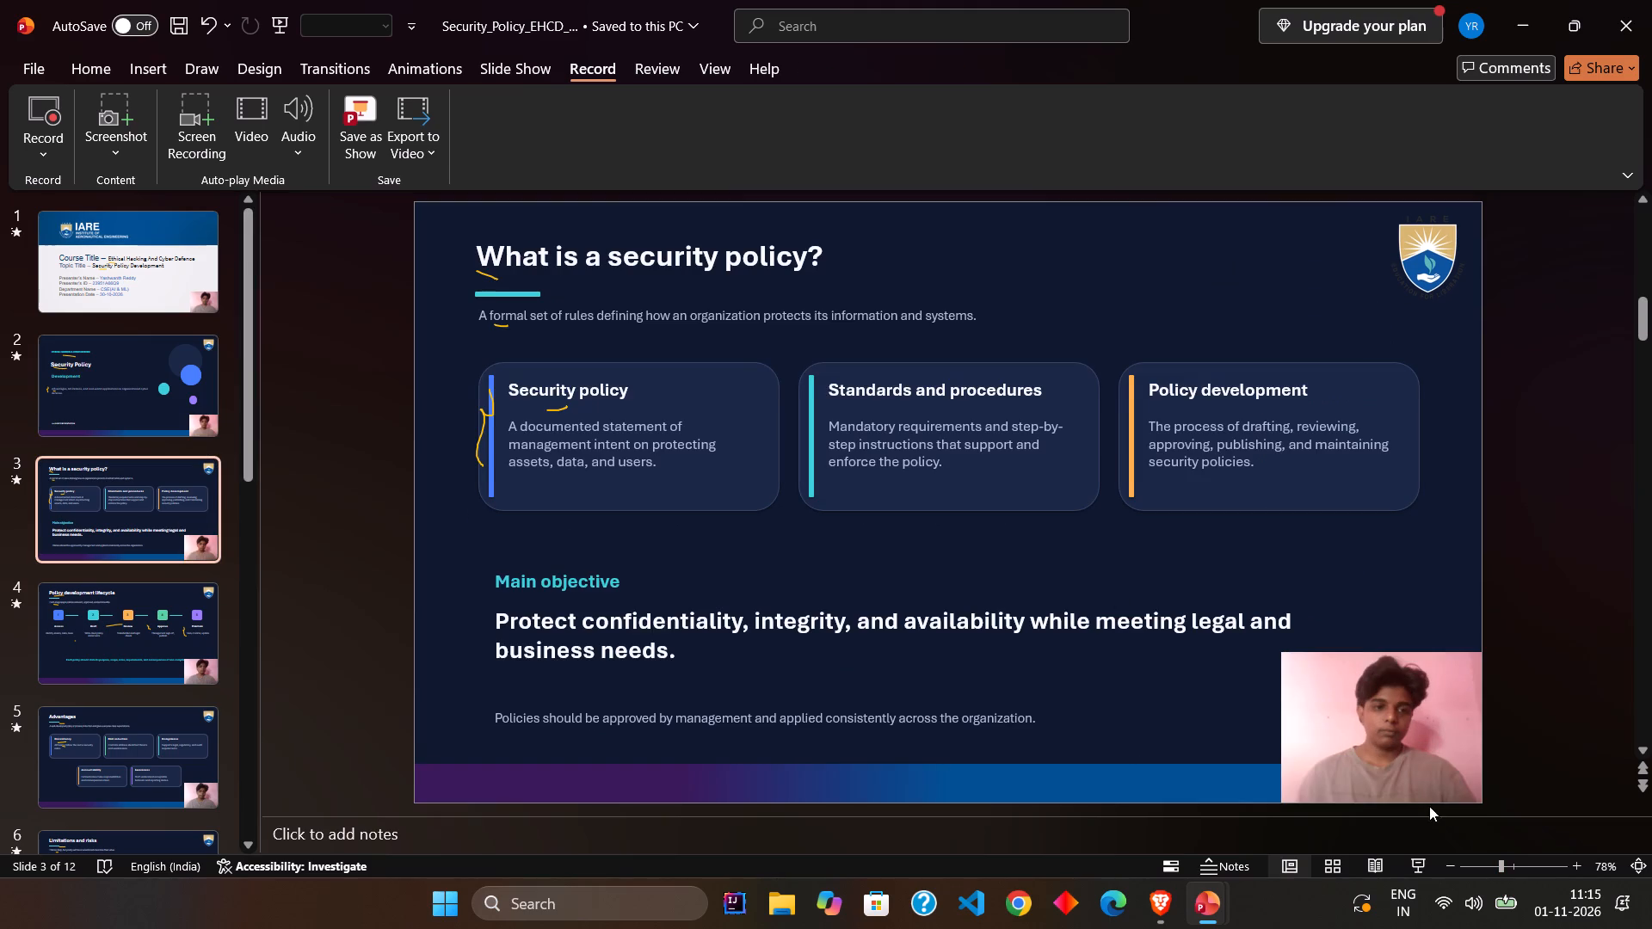
left_click(1368, 721)
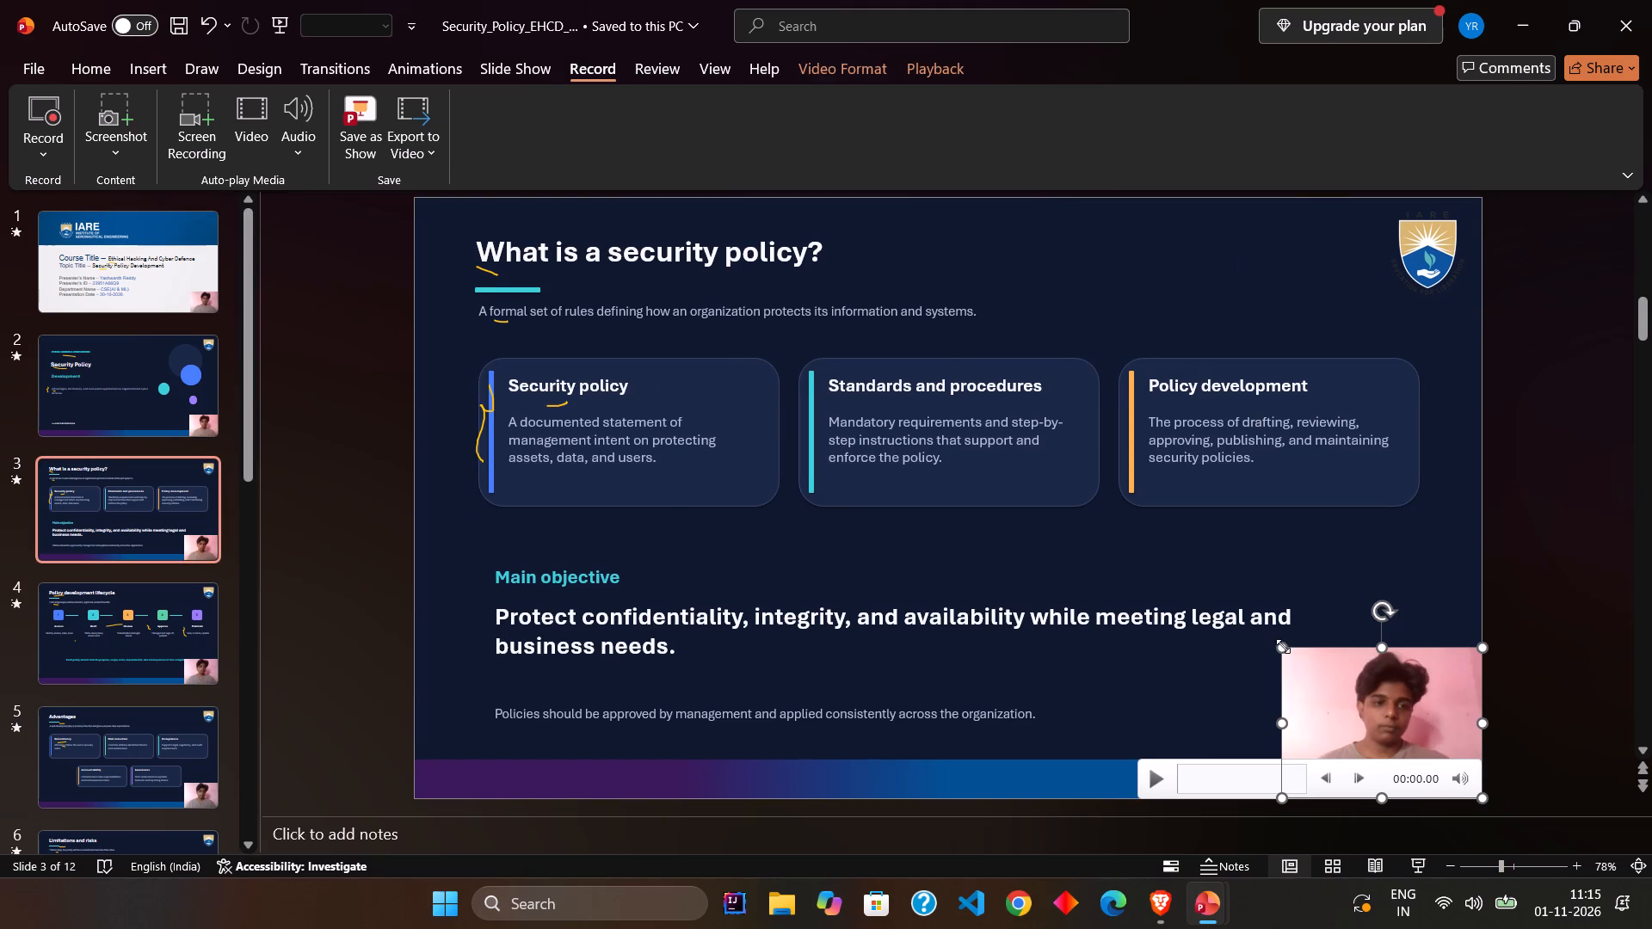
left_click_drag(1283, 646, 1316, 677)
Shrink the camera videos on slides 4, Policy development lifecycle, and 5, Advantages, toward the slide's lower-right corner.
left_click(178, 627)
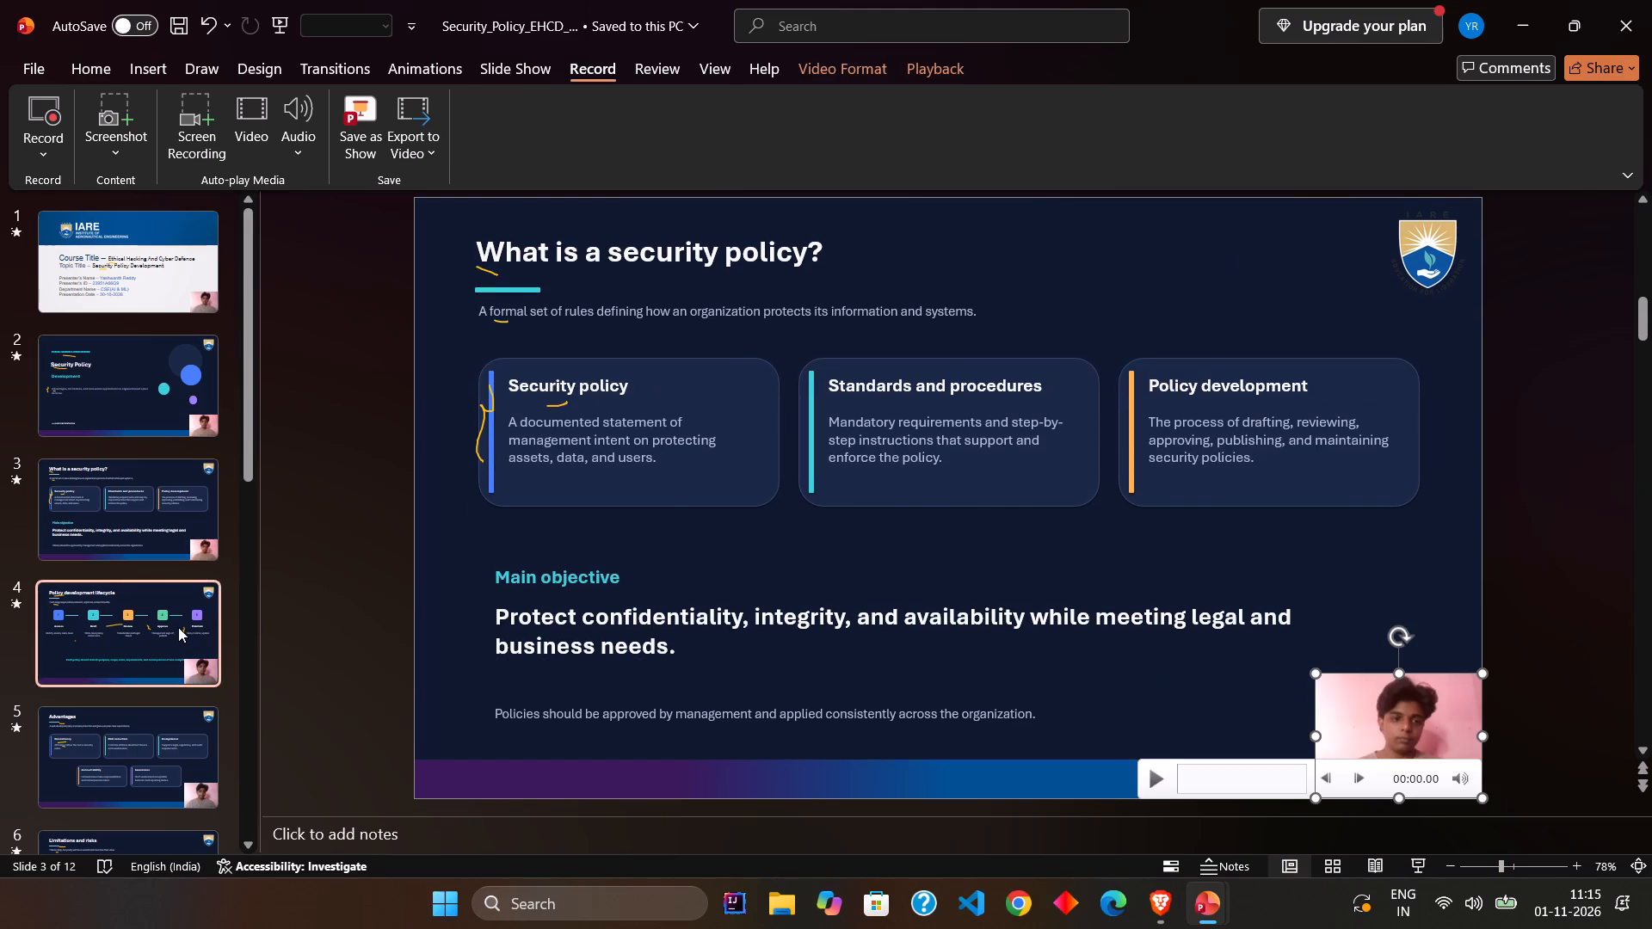
left_click(1349, 723)
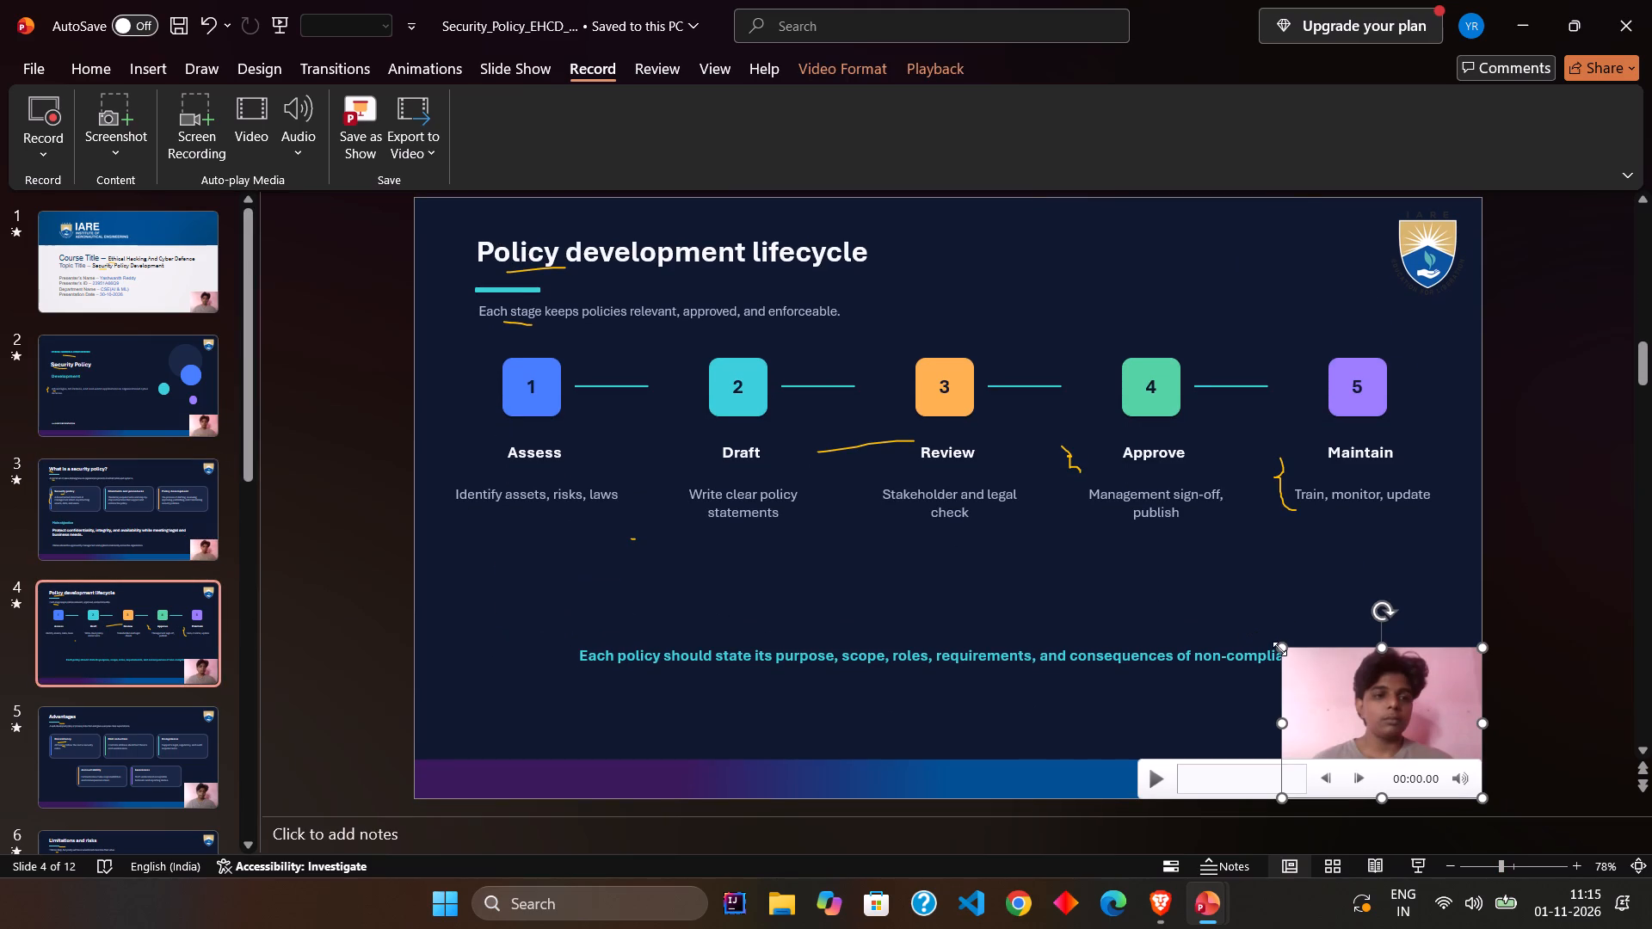
left_click_drag(1279, 649, 1313, 675)
left_click(187, 729)
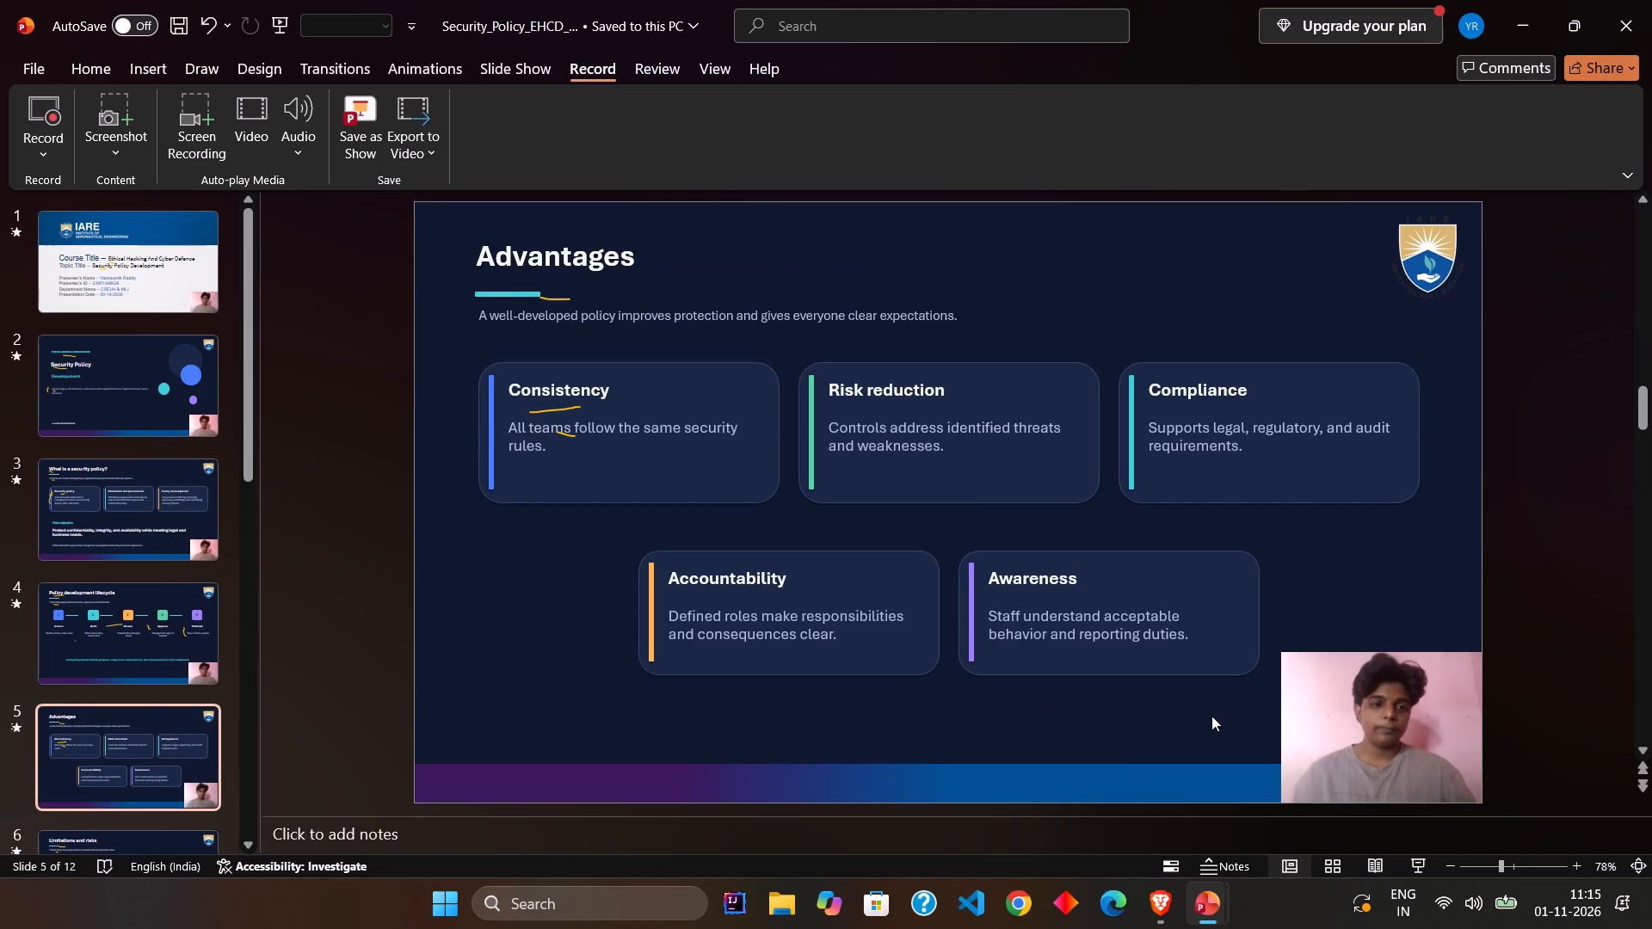
left_click(1344, 747)
left_click_drag(1279, 644, 1300, 663)
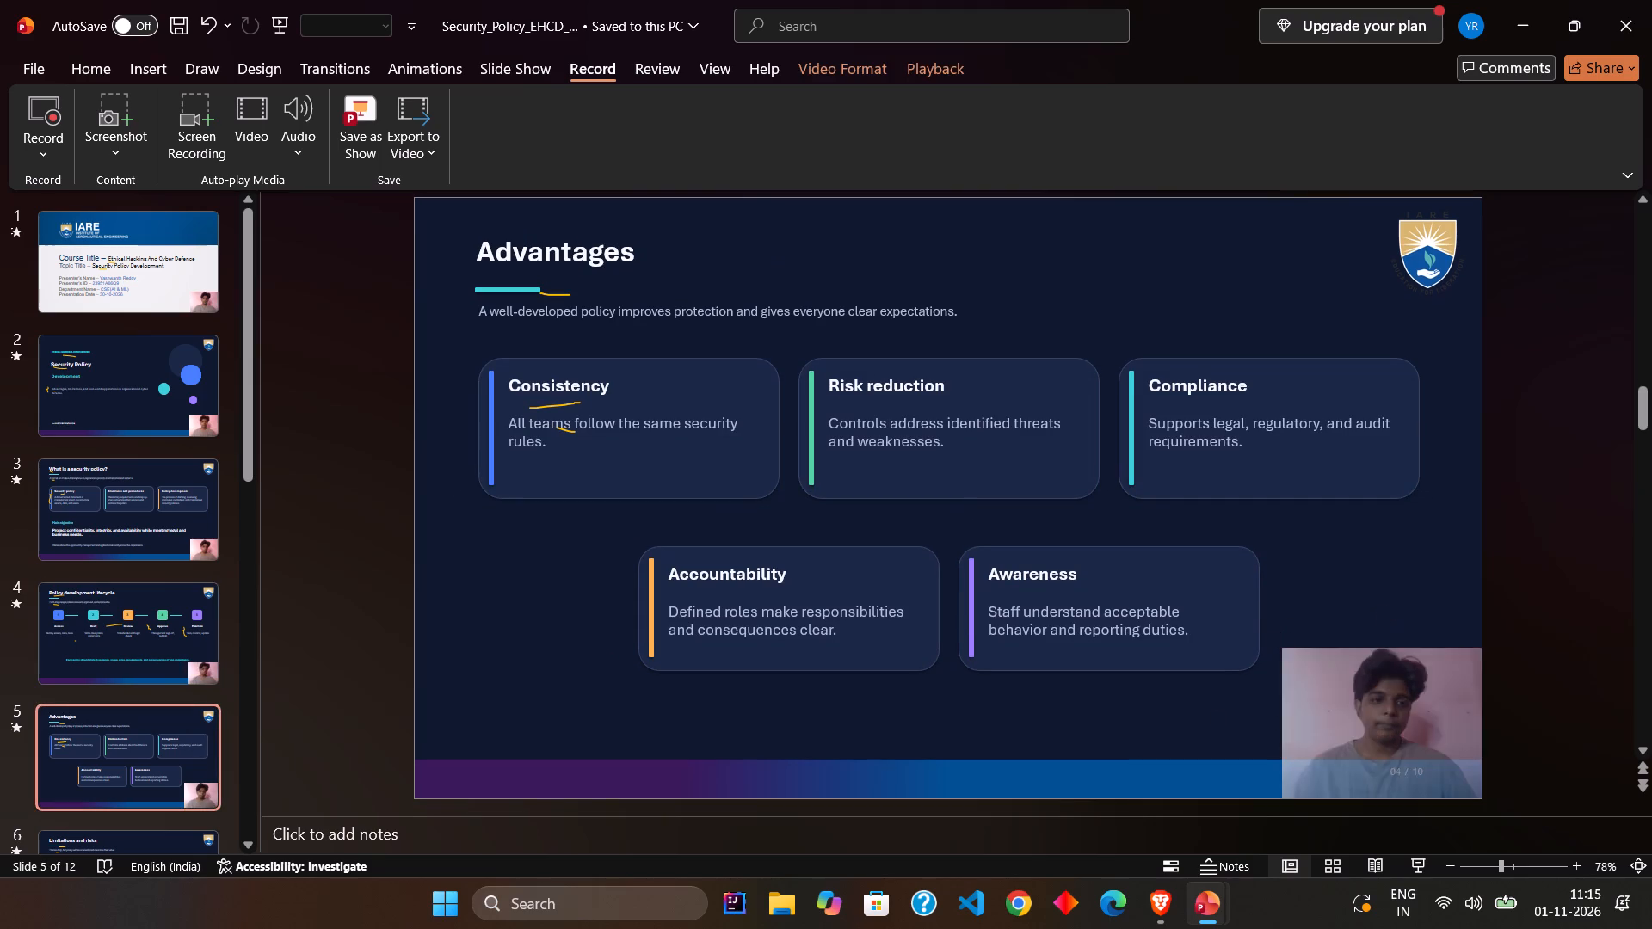
left_click_drag(1300, 663, 1325, 688)
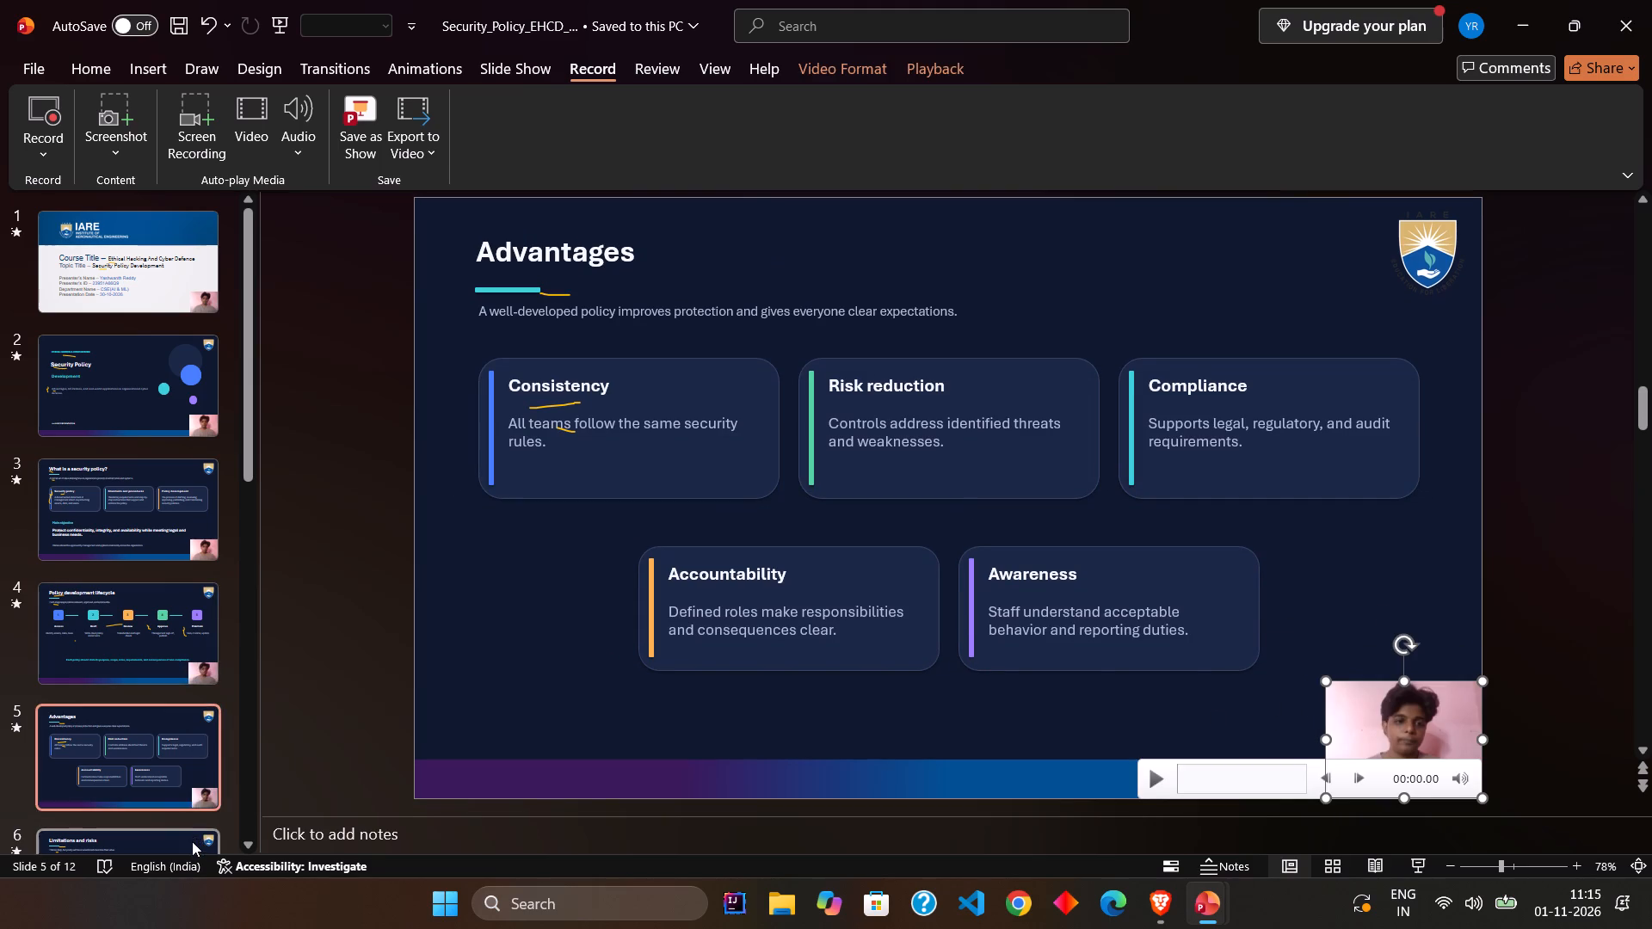
Shrink the camera videos on slides 6 and 7 toward the lower-right corner so Management approval is uncovered, and go to slide 8.
left_click(192, 841)
left_click(1303, 717)
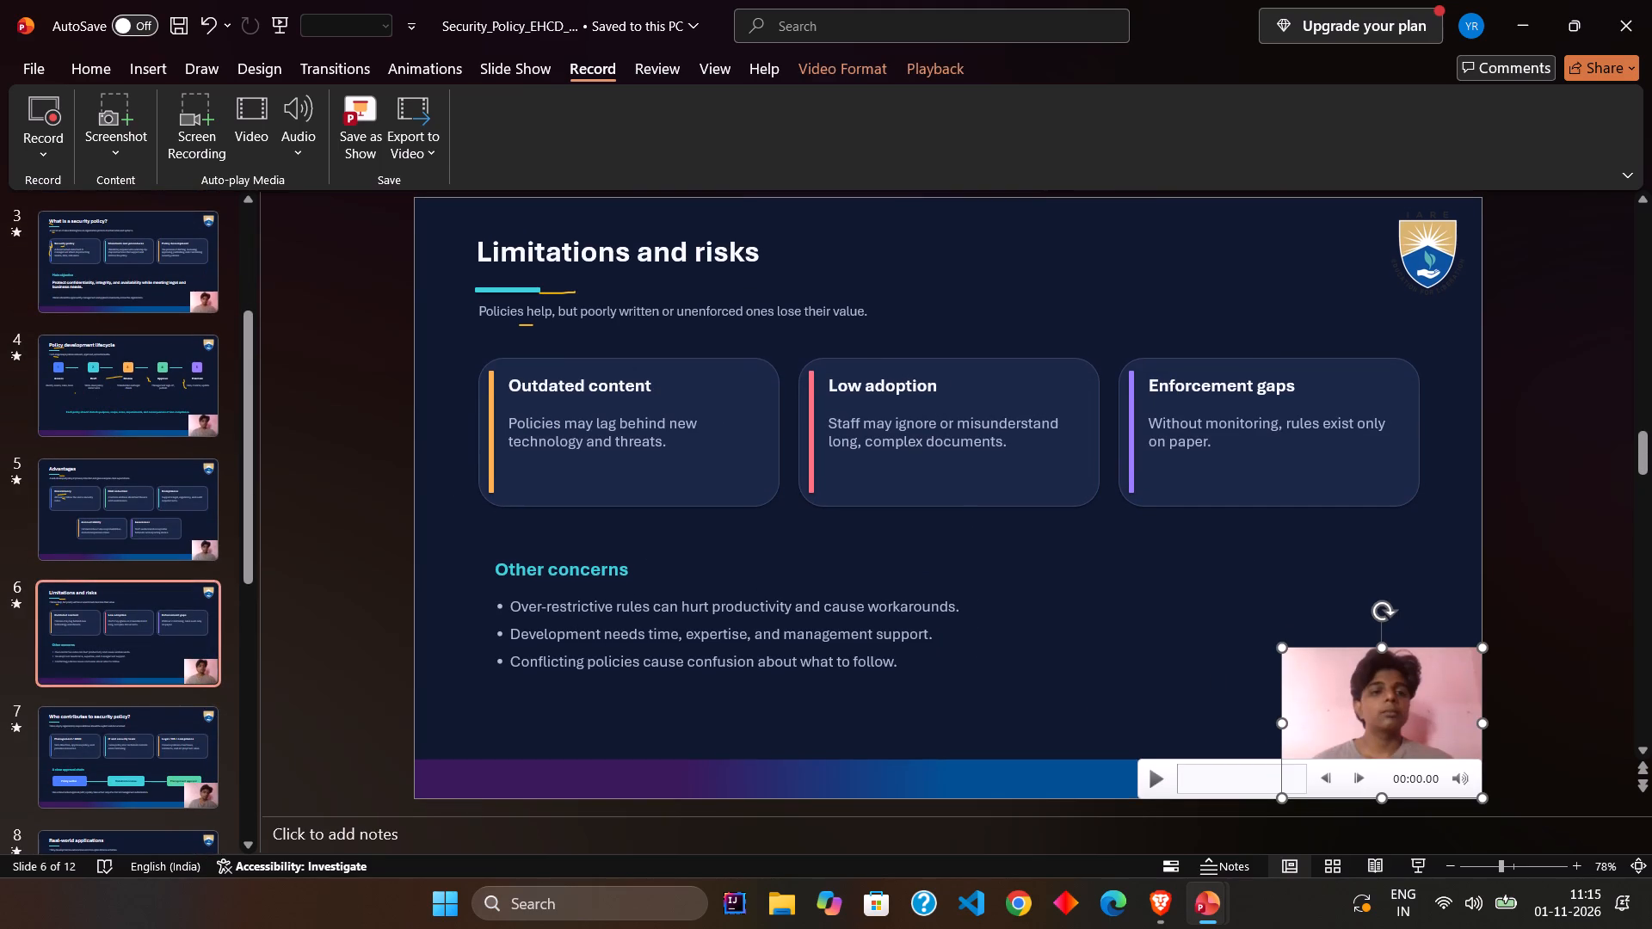
left_click_drag(1278, 647, 1317, 686)
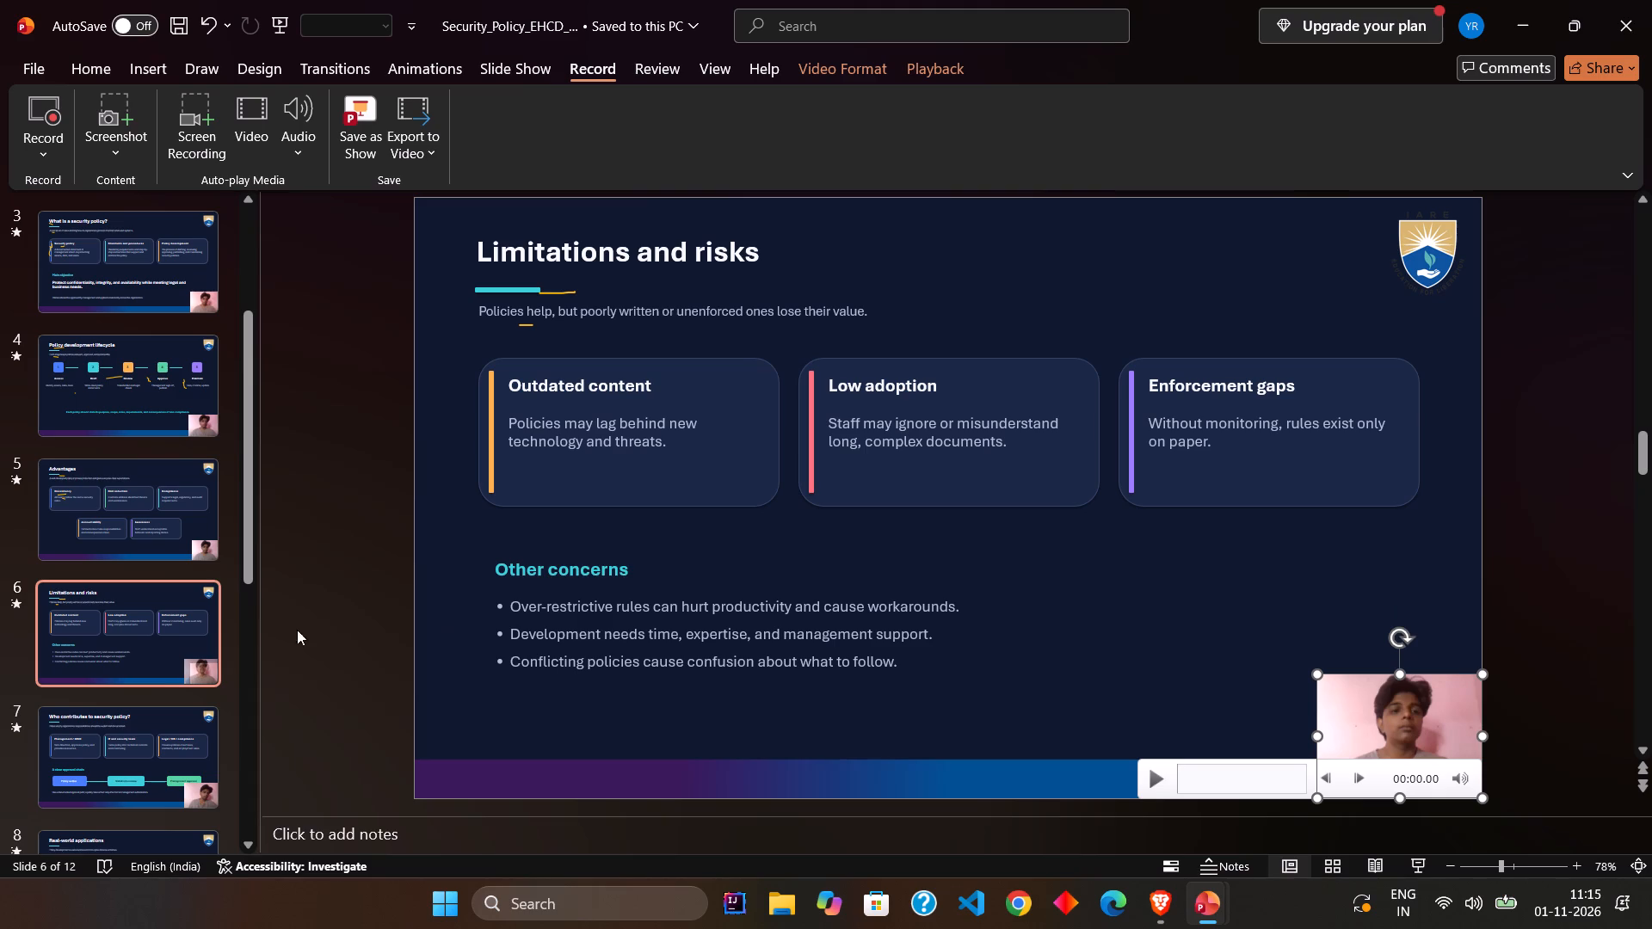
left_click(89, 787)
left_click(1395, 741)
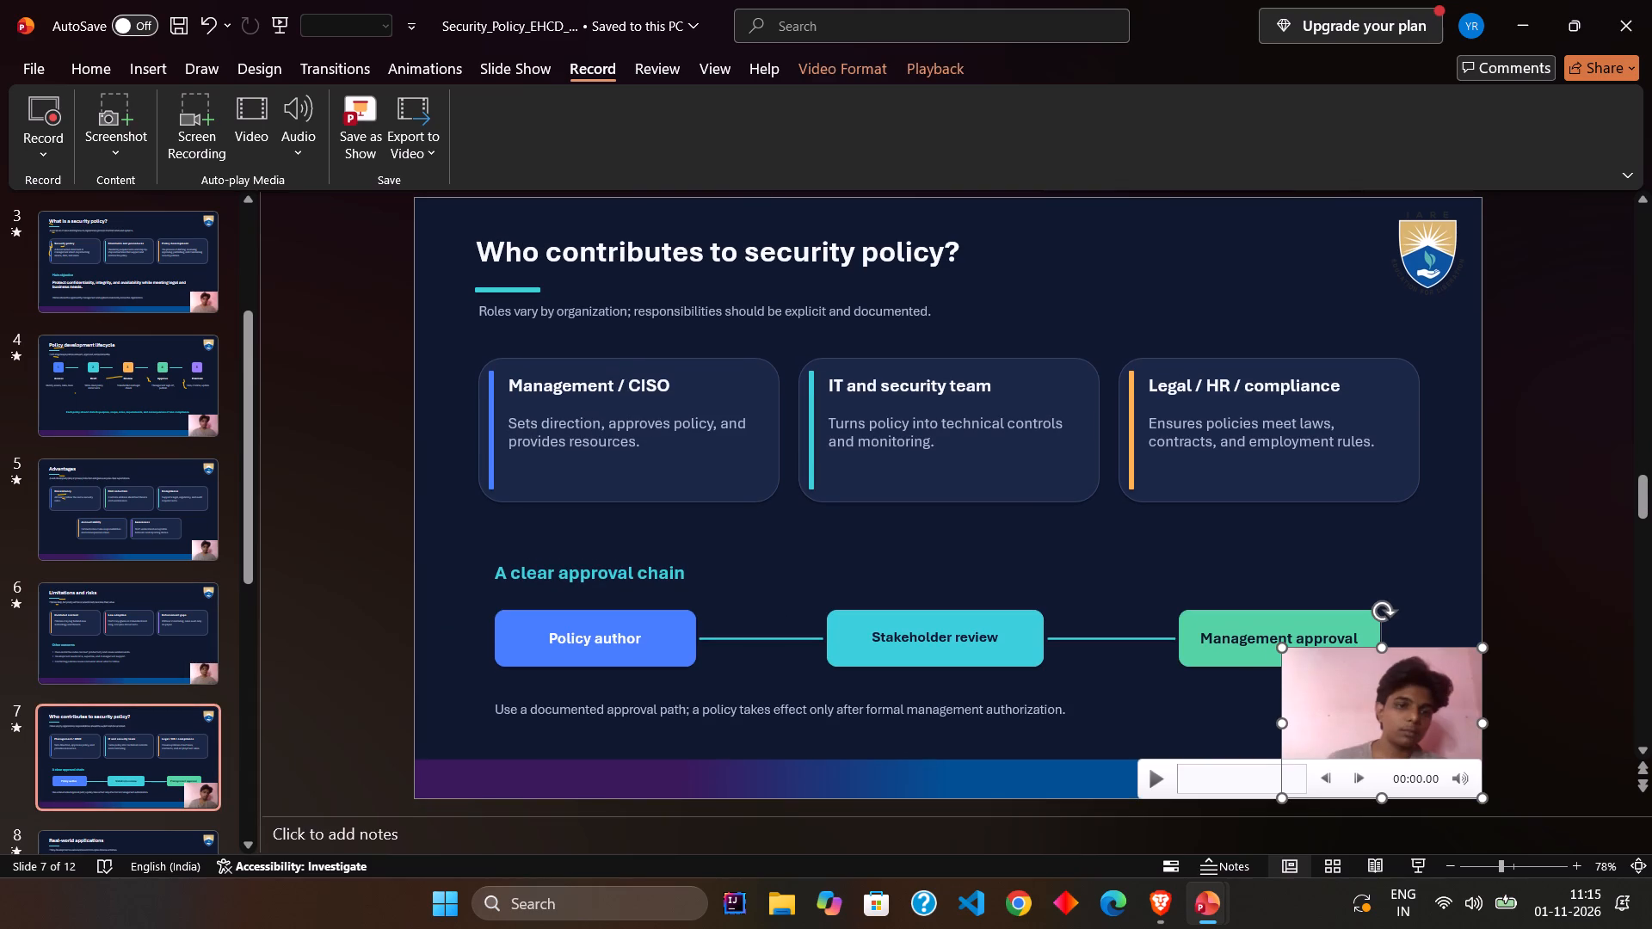
left_click_drag(1278, 651, 1322, 691)
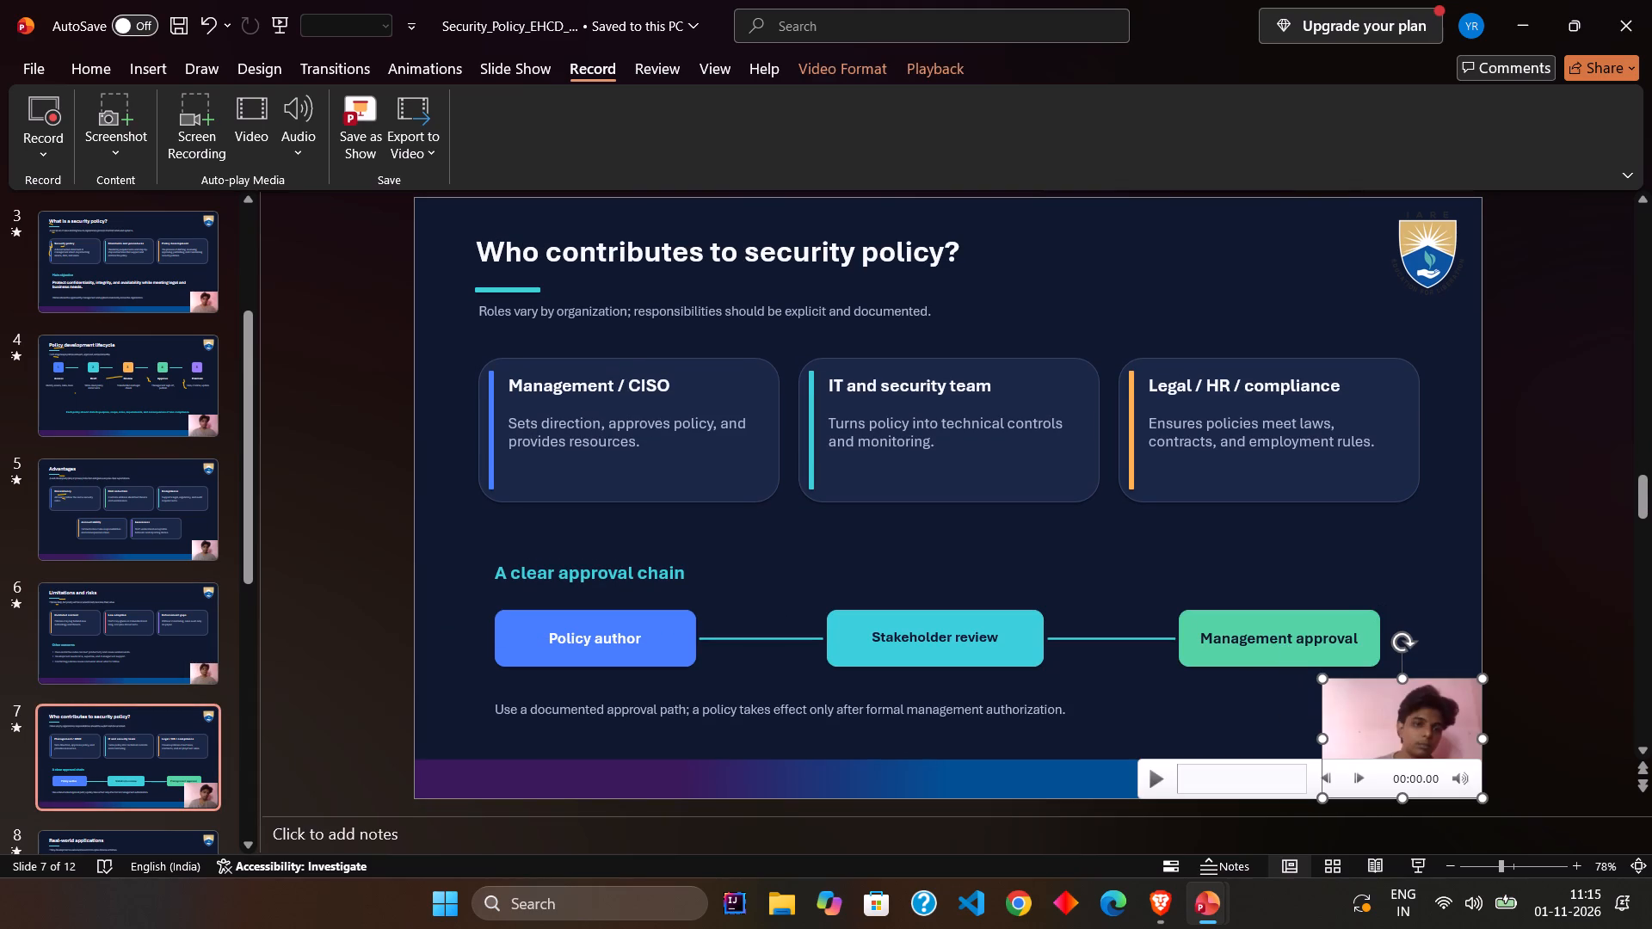
left_click(171, 833)
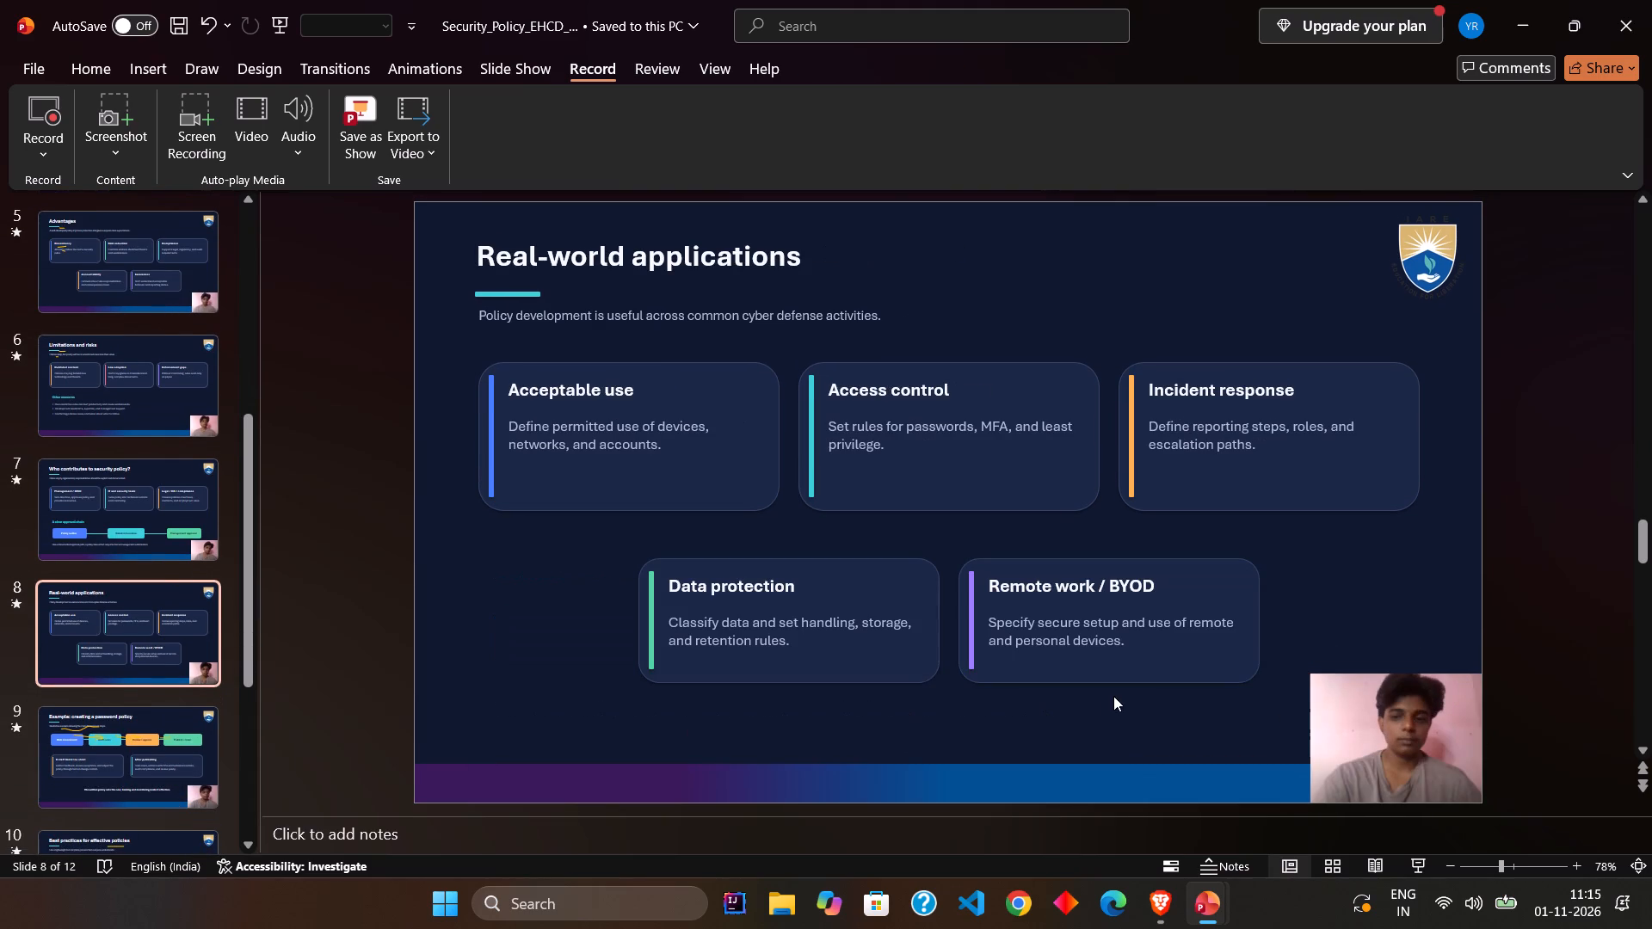
Start exporting the recorded deck as a video at HD (720p) quality, 1280 x 720.
left_click(422, 130)
left_click(457, 191)
left_click(743, 285)
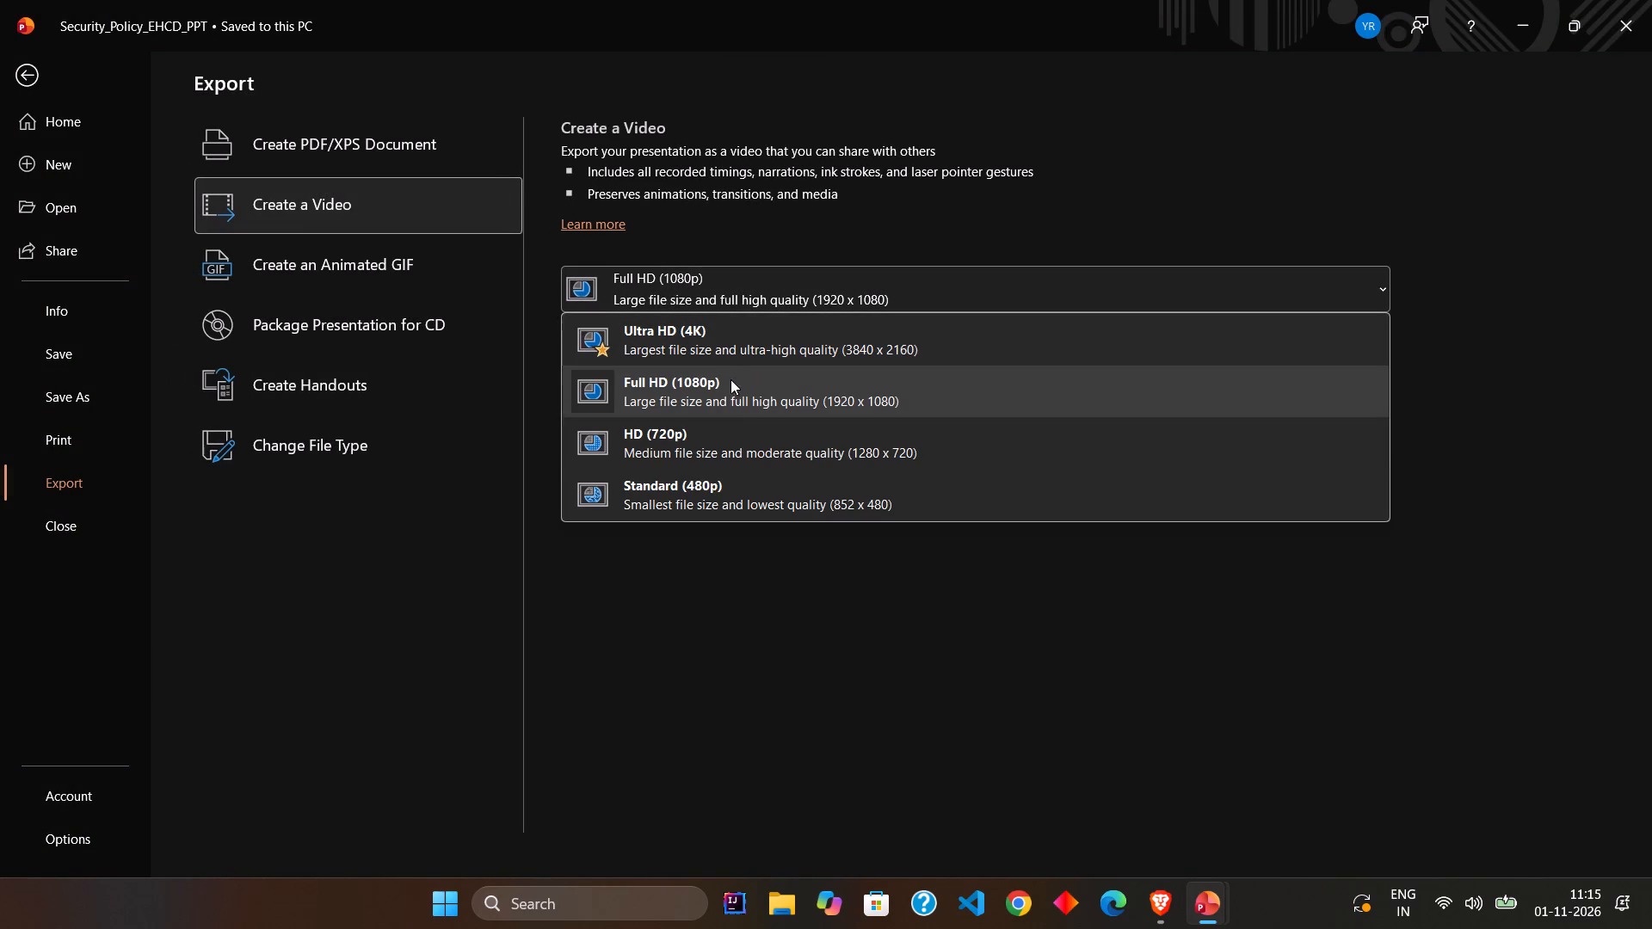
left_click(733, 428)
left_click(624, 427)
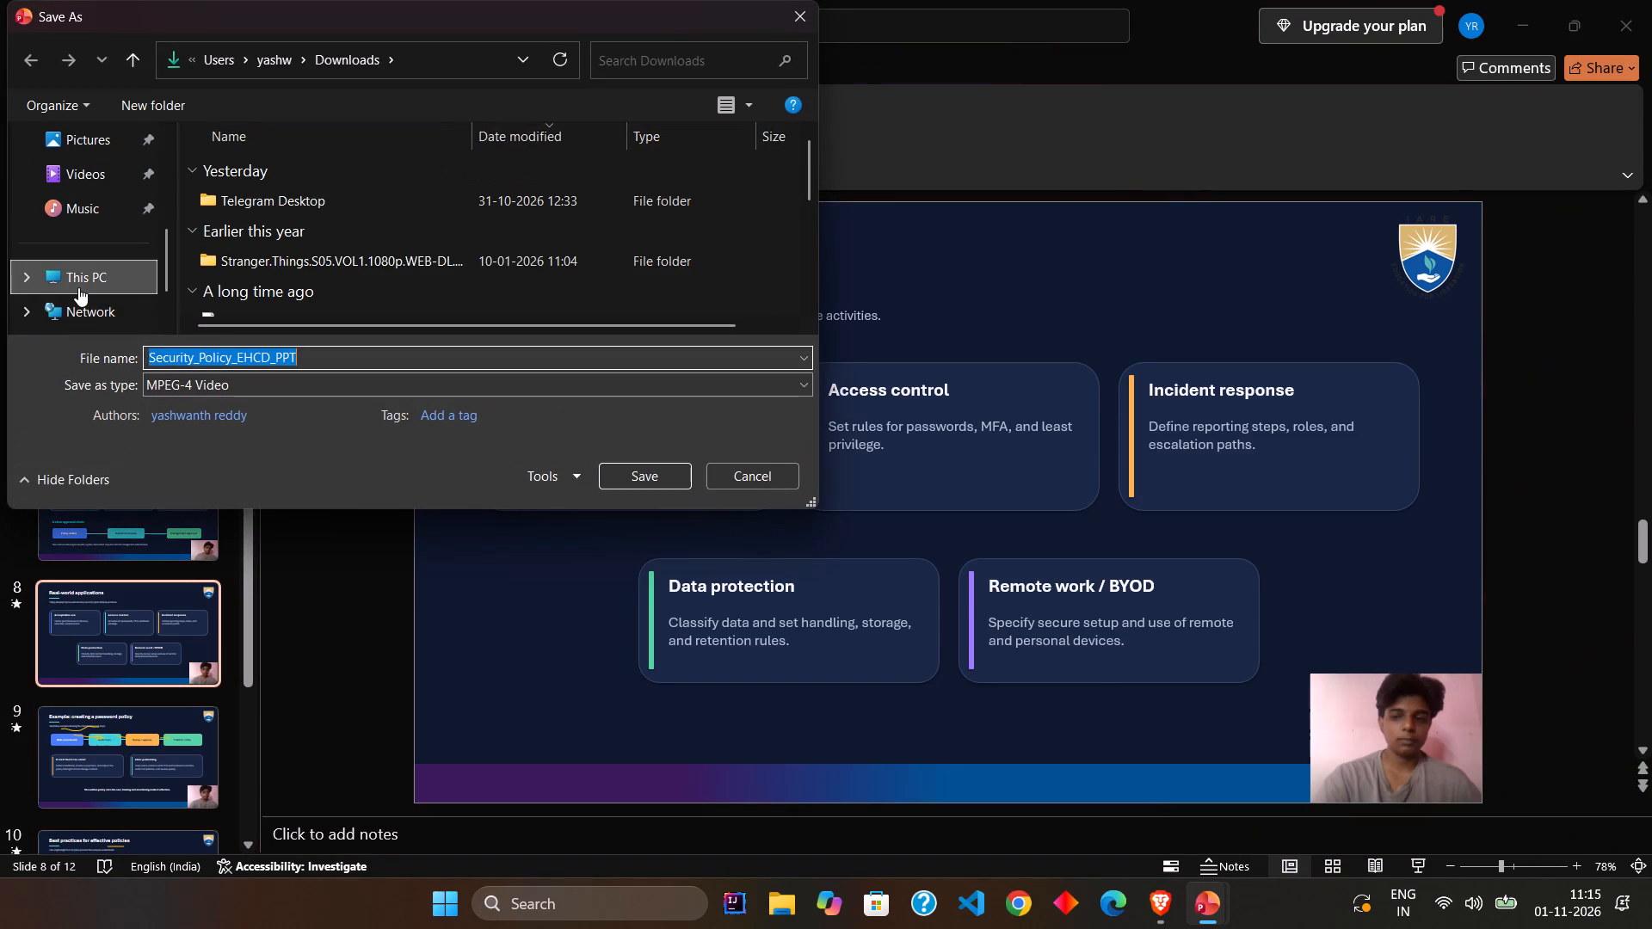
Save the exported video to the Desktop as the MPEG-4 file Security_Policy_EHCD_PPT.
scroll(78, 287, "down", 1)
left_click(109, 139)
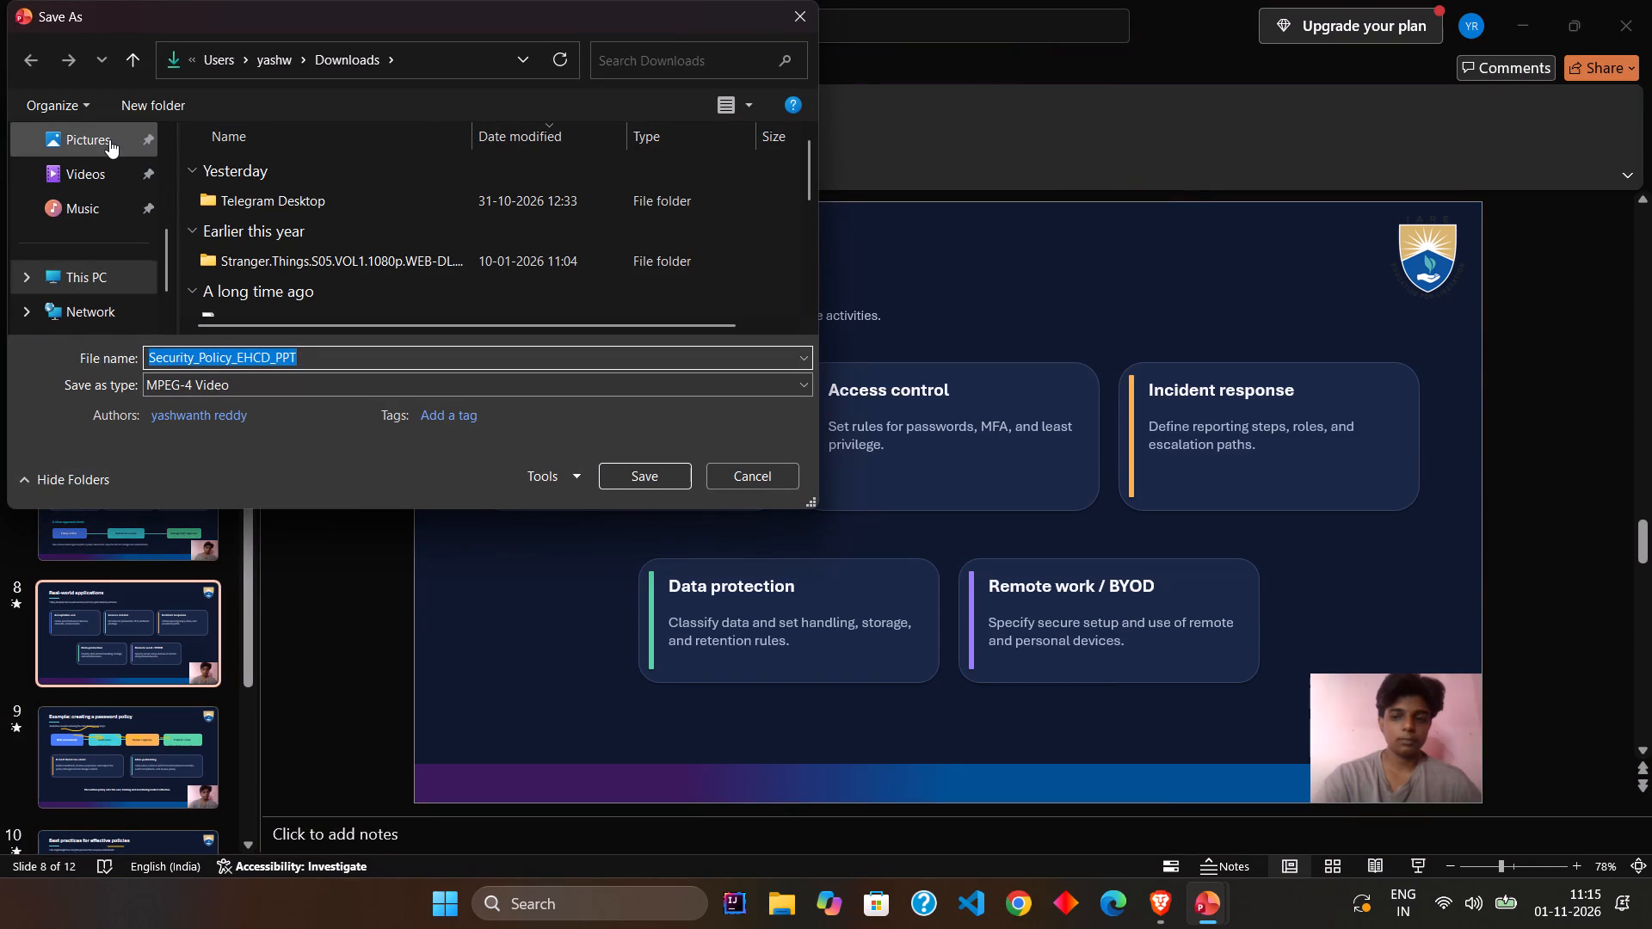
scroll(105, 134, "up", 1)
left_click(106, 333)
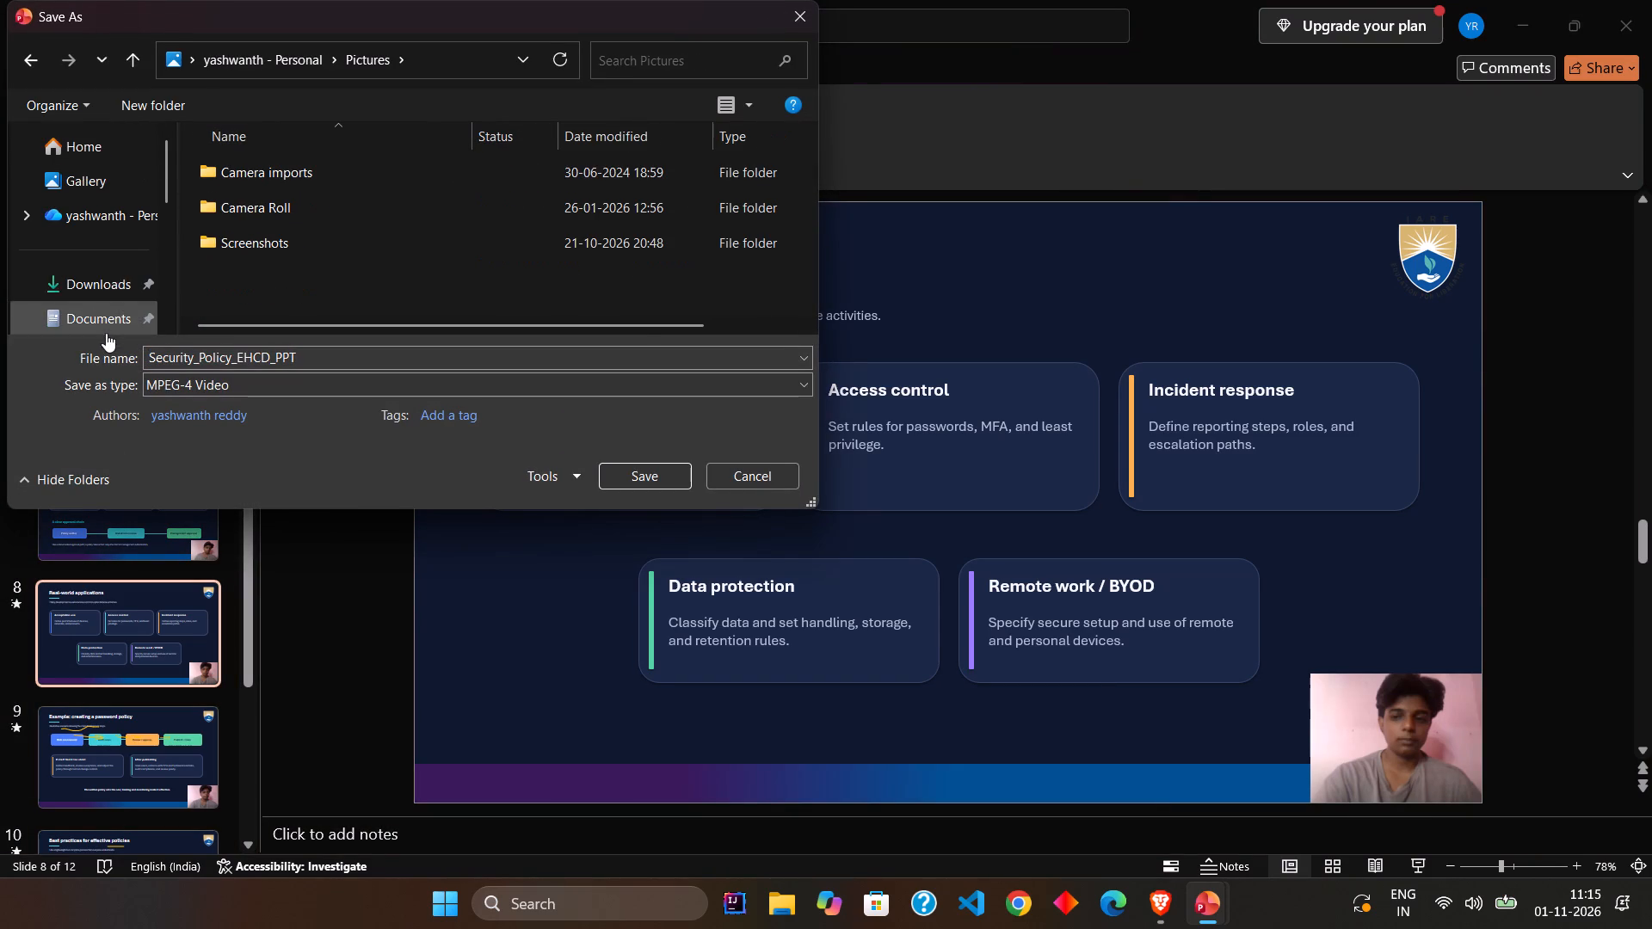
left_click(122, 311)
left_click(638, 474)
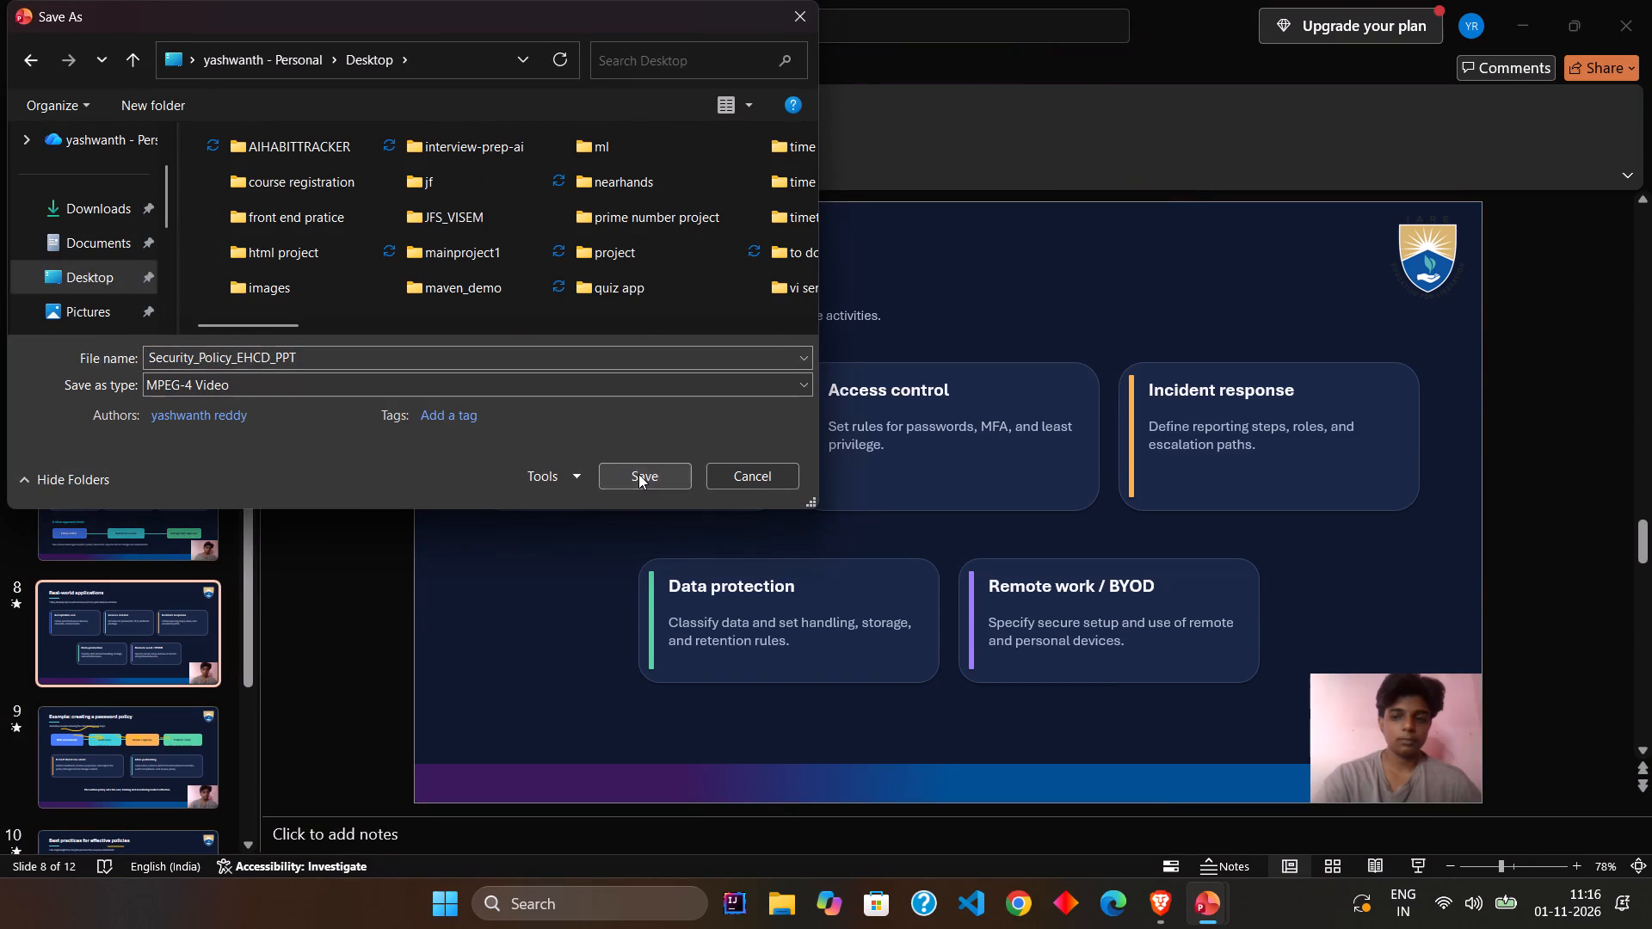
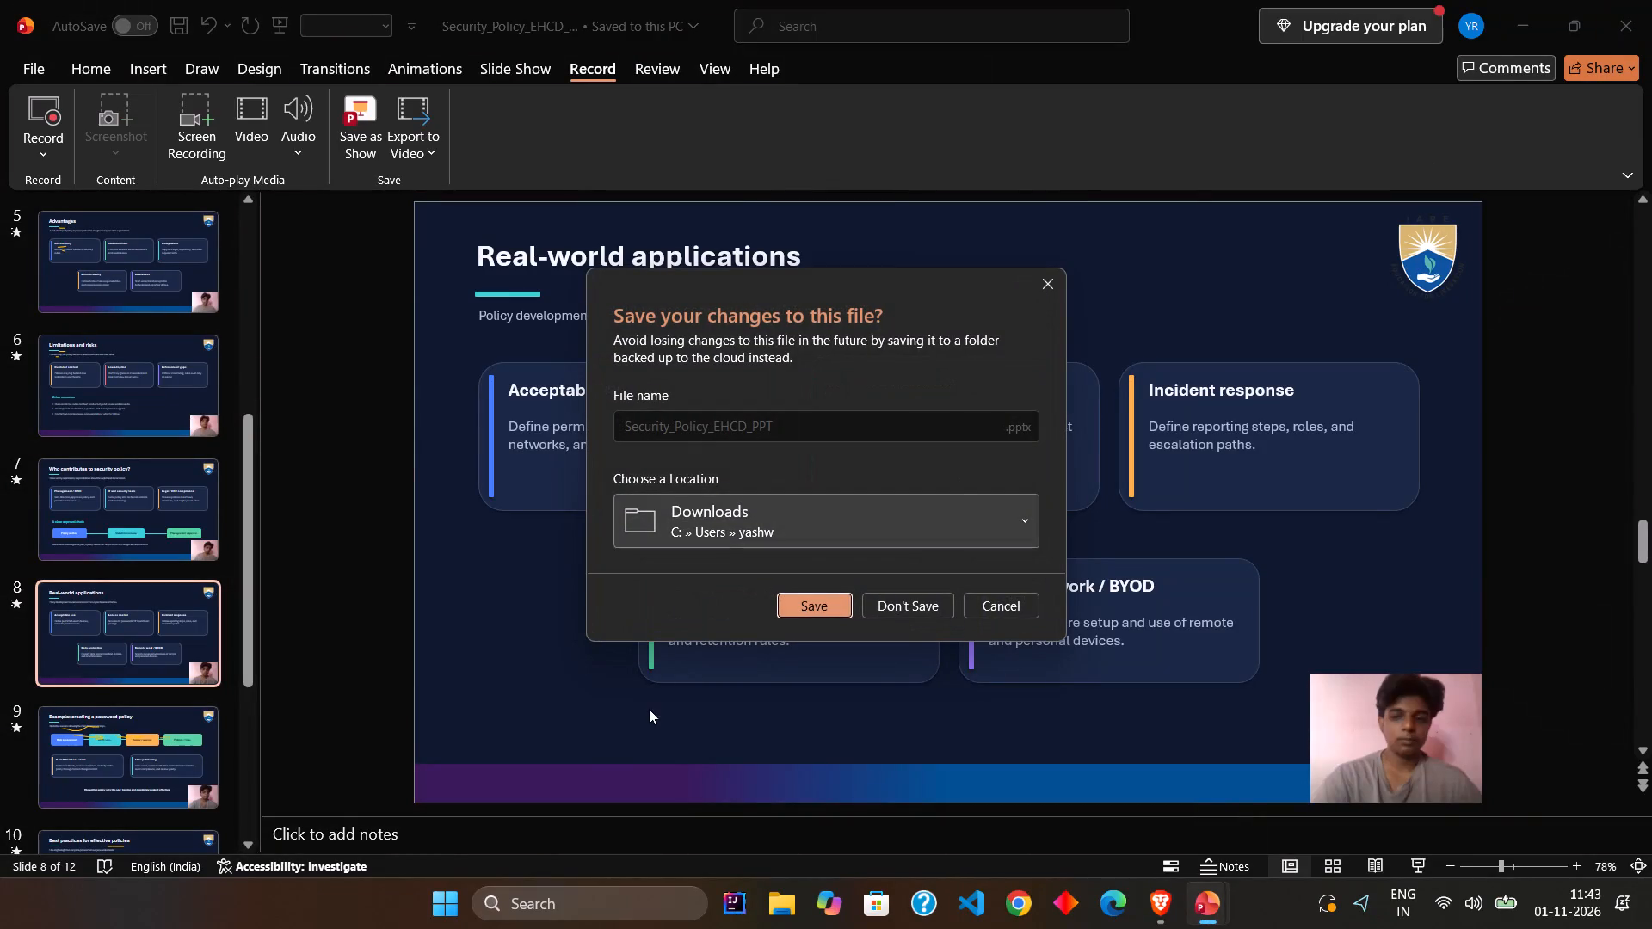
Save the changes to the Security_Policy_EHCD_PPT and Limitations_of_AR_ARVR_PPT presentations and close both.
left_click(815, 604)
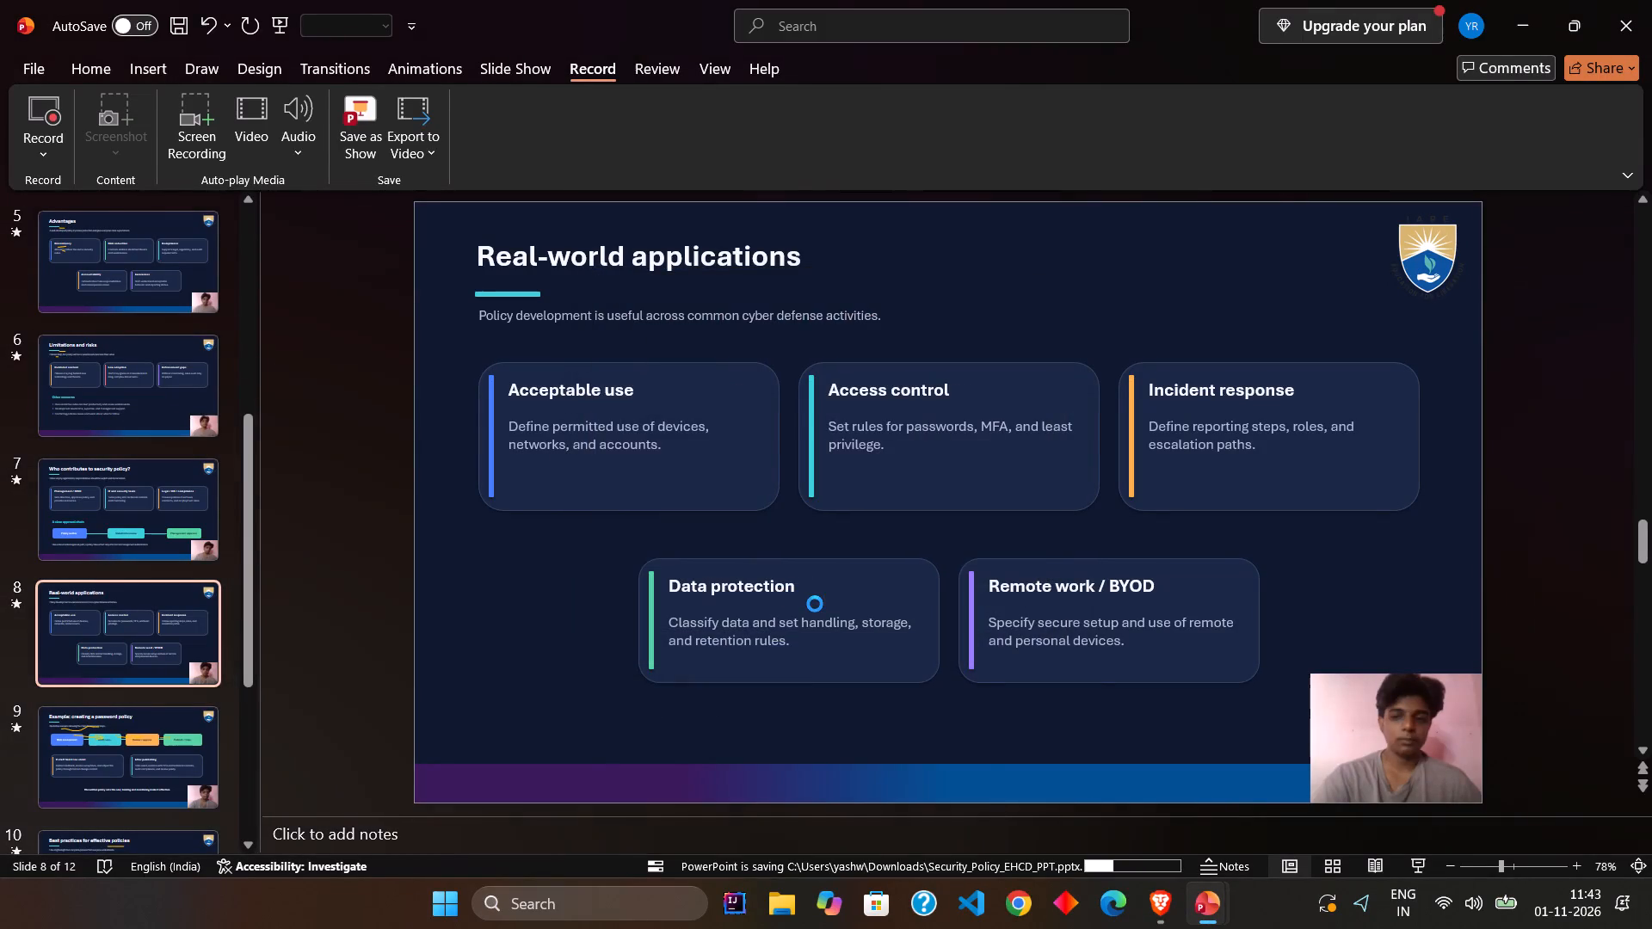
left_click(1651, 0)
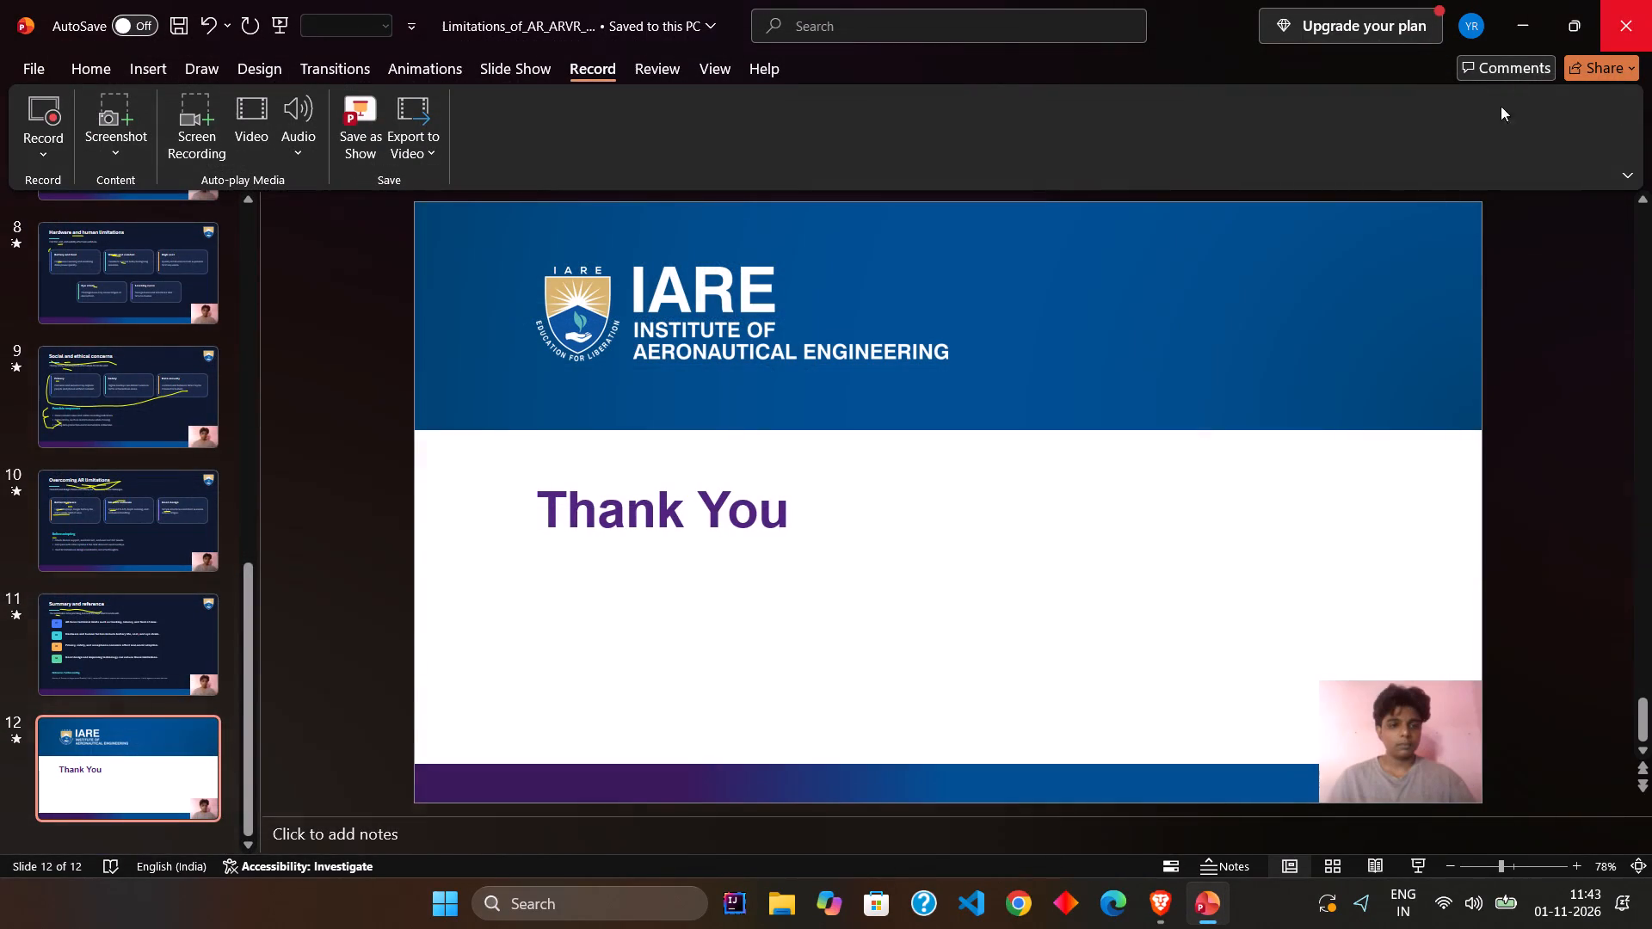
left_click(821, 611)
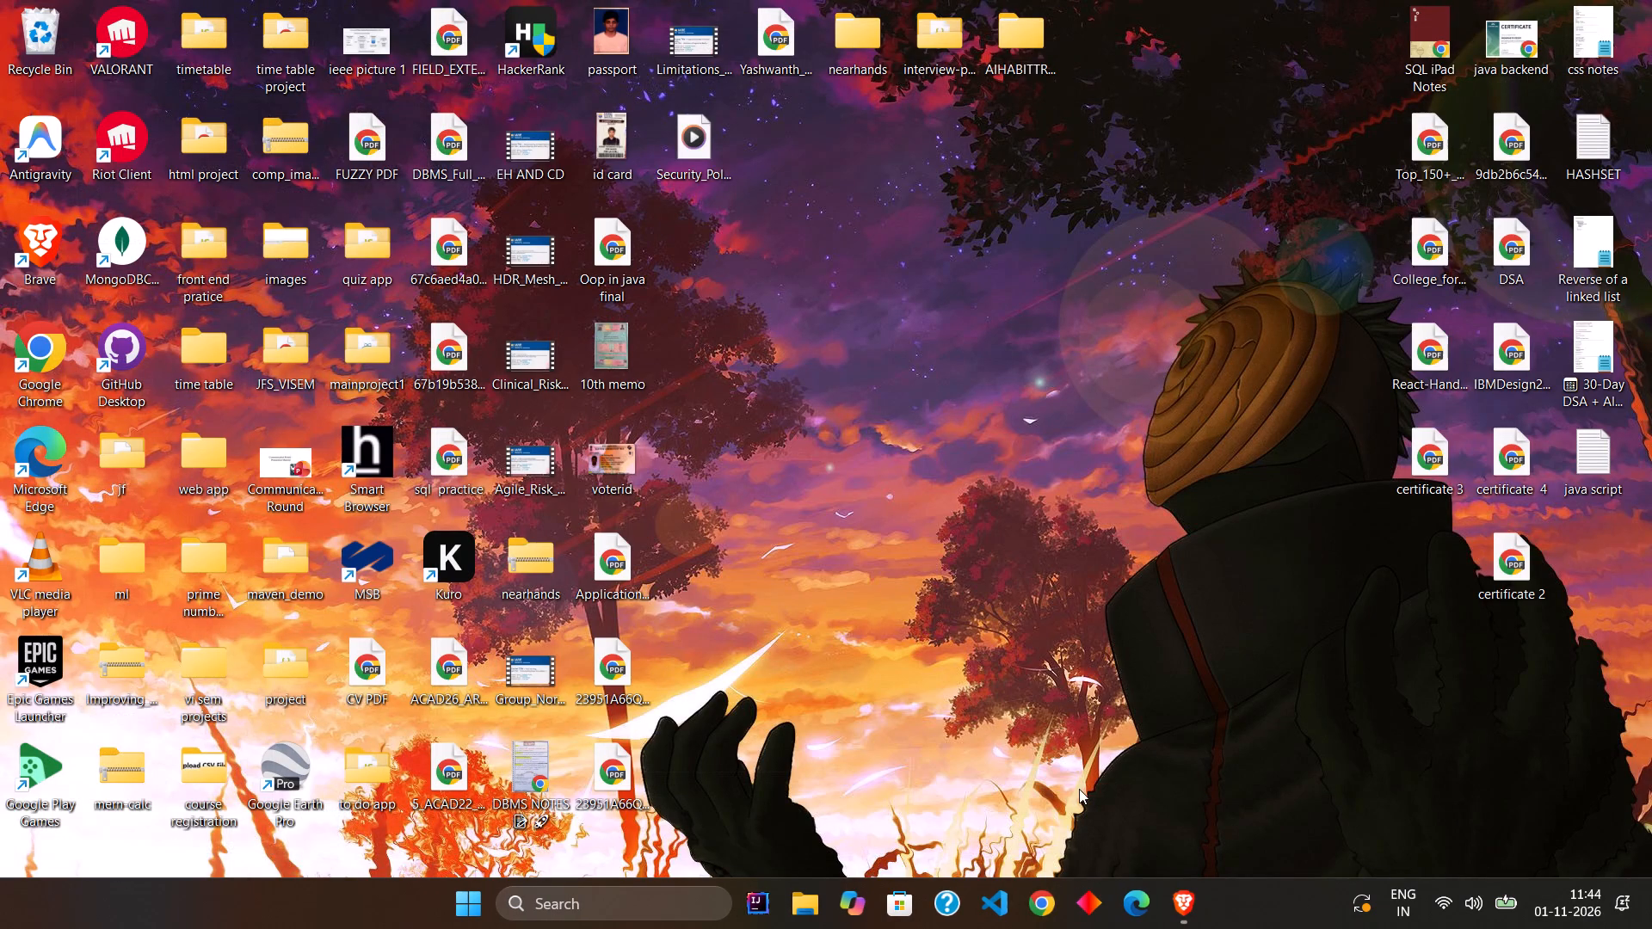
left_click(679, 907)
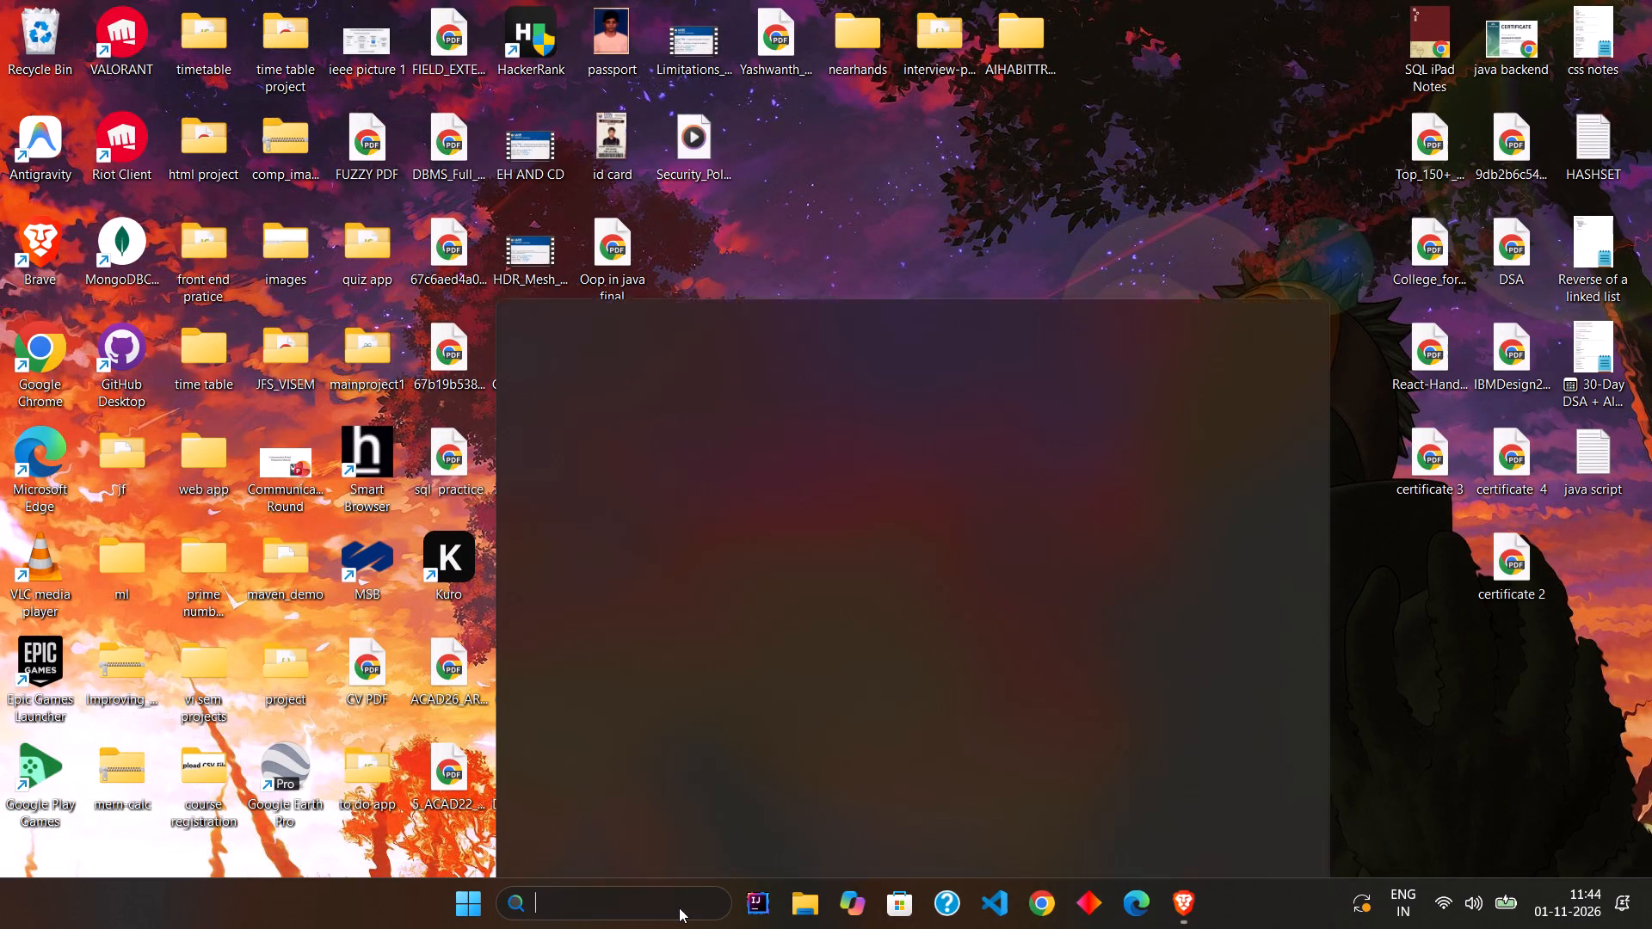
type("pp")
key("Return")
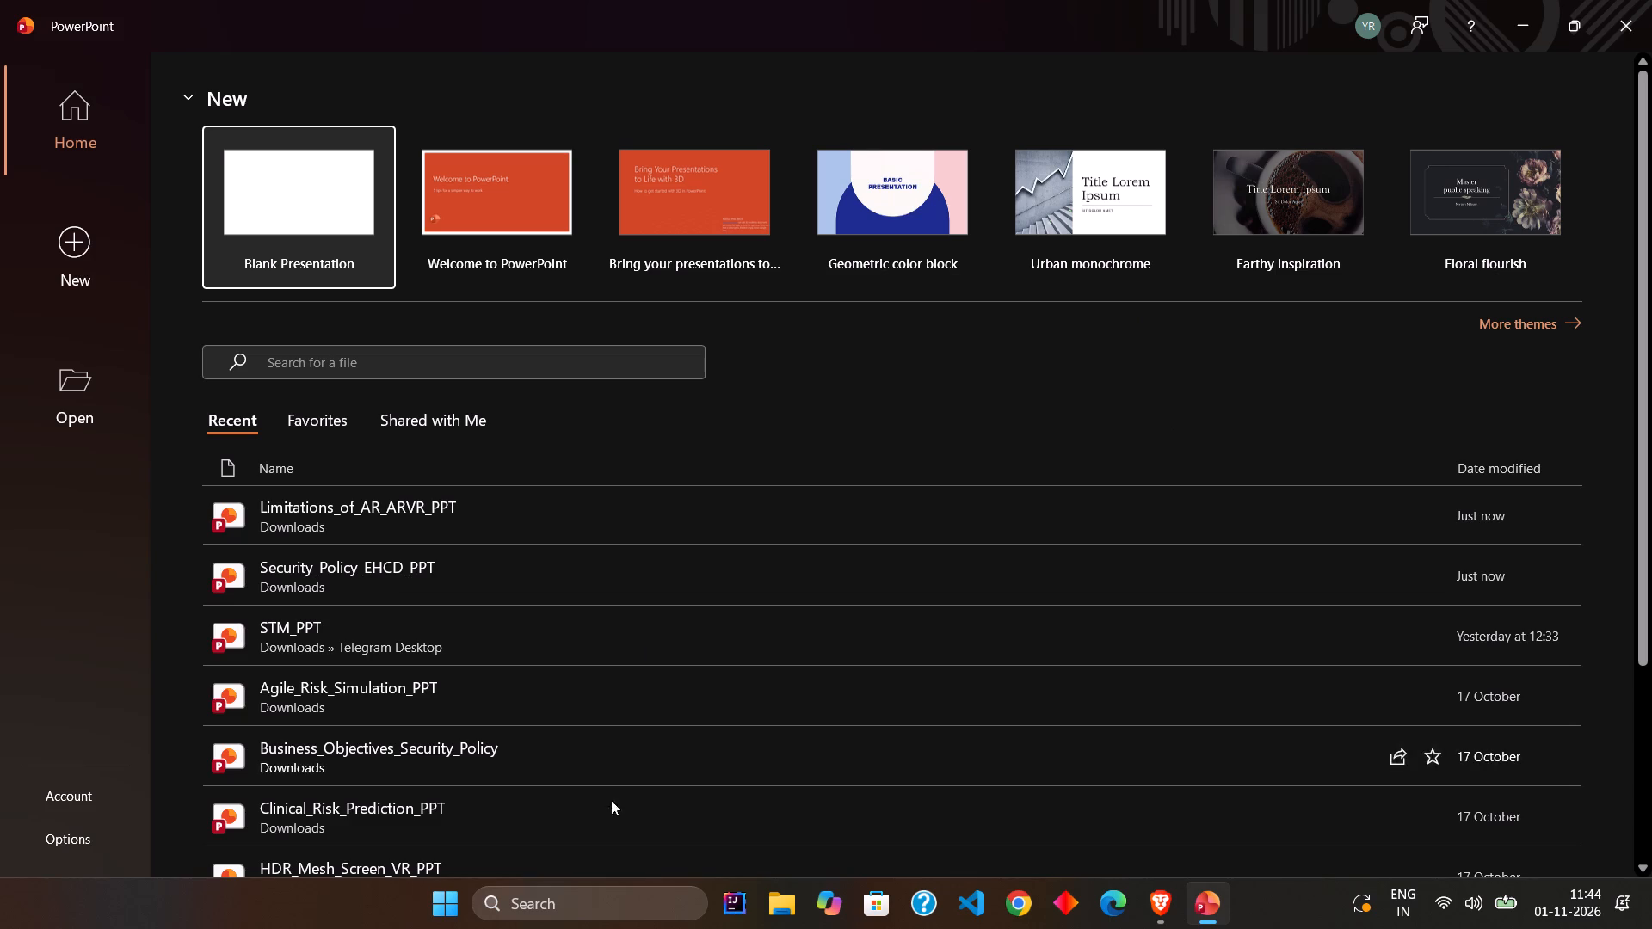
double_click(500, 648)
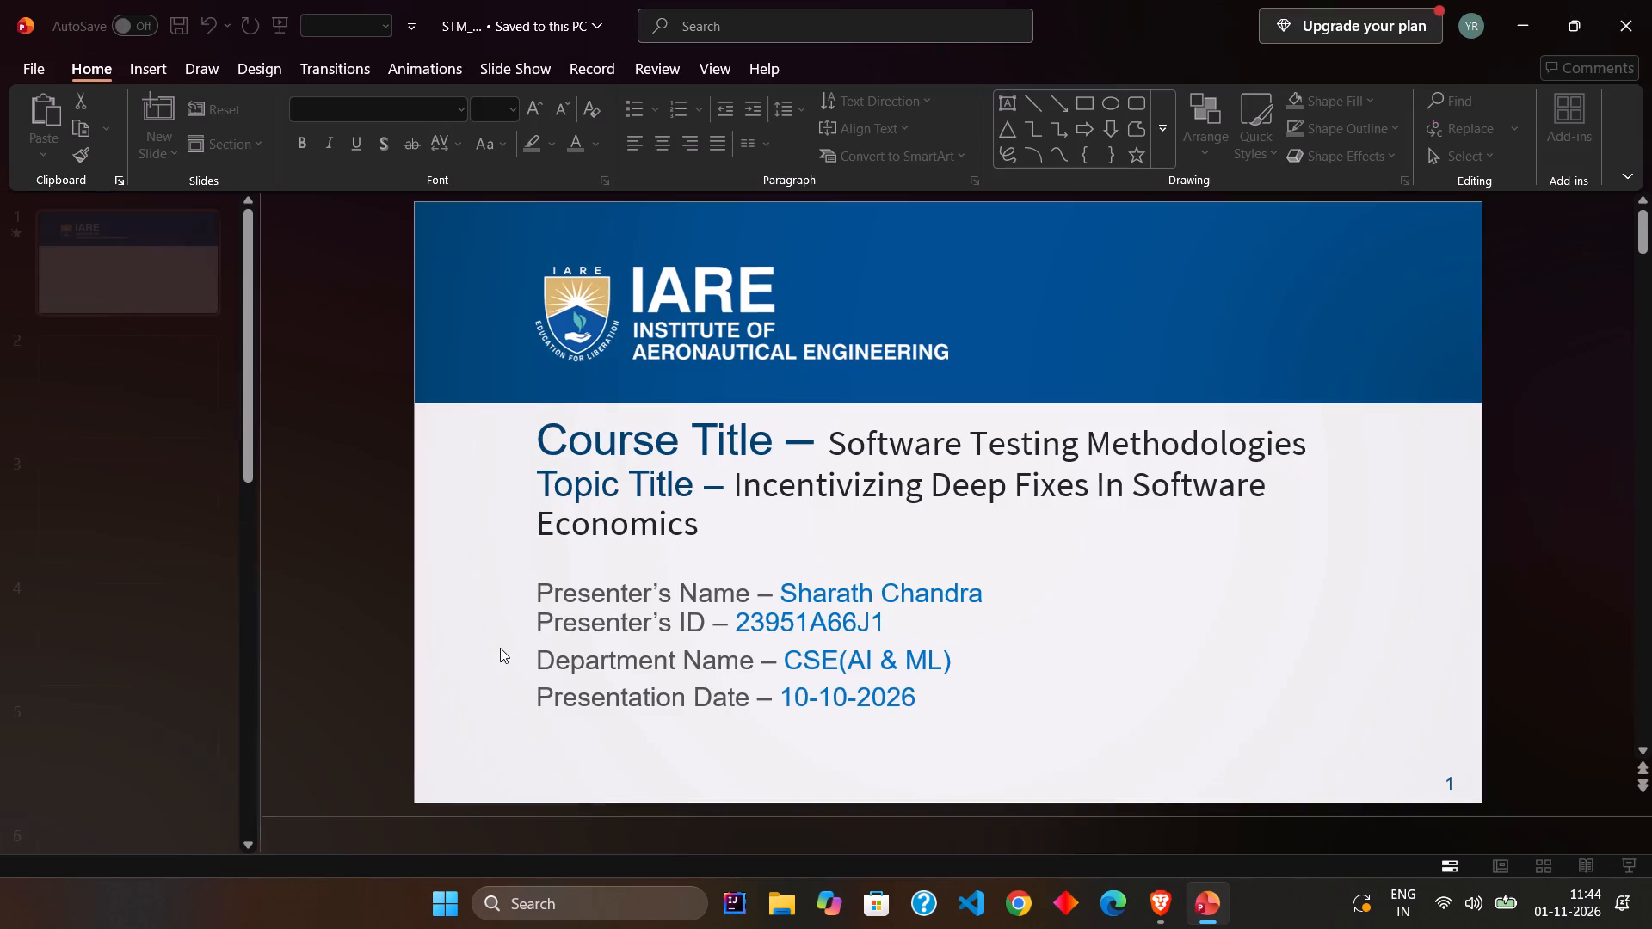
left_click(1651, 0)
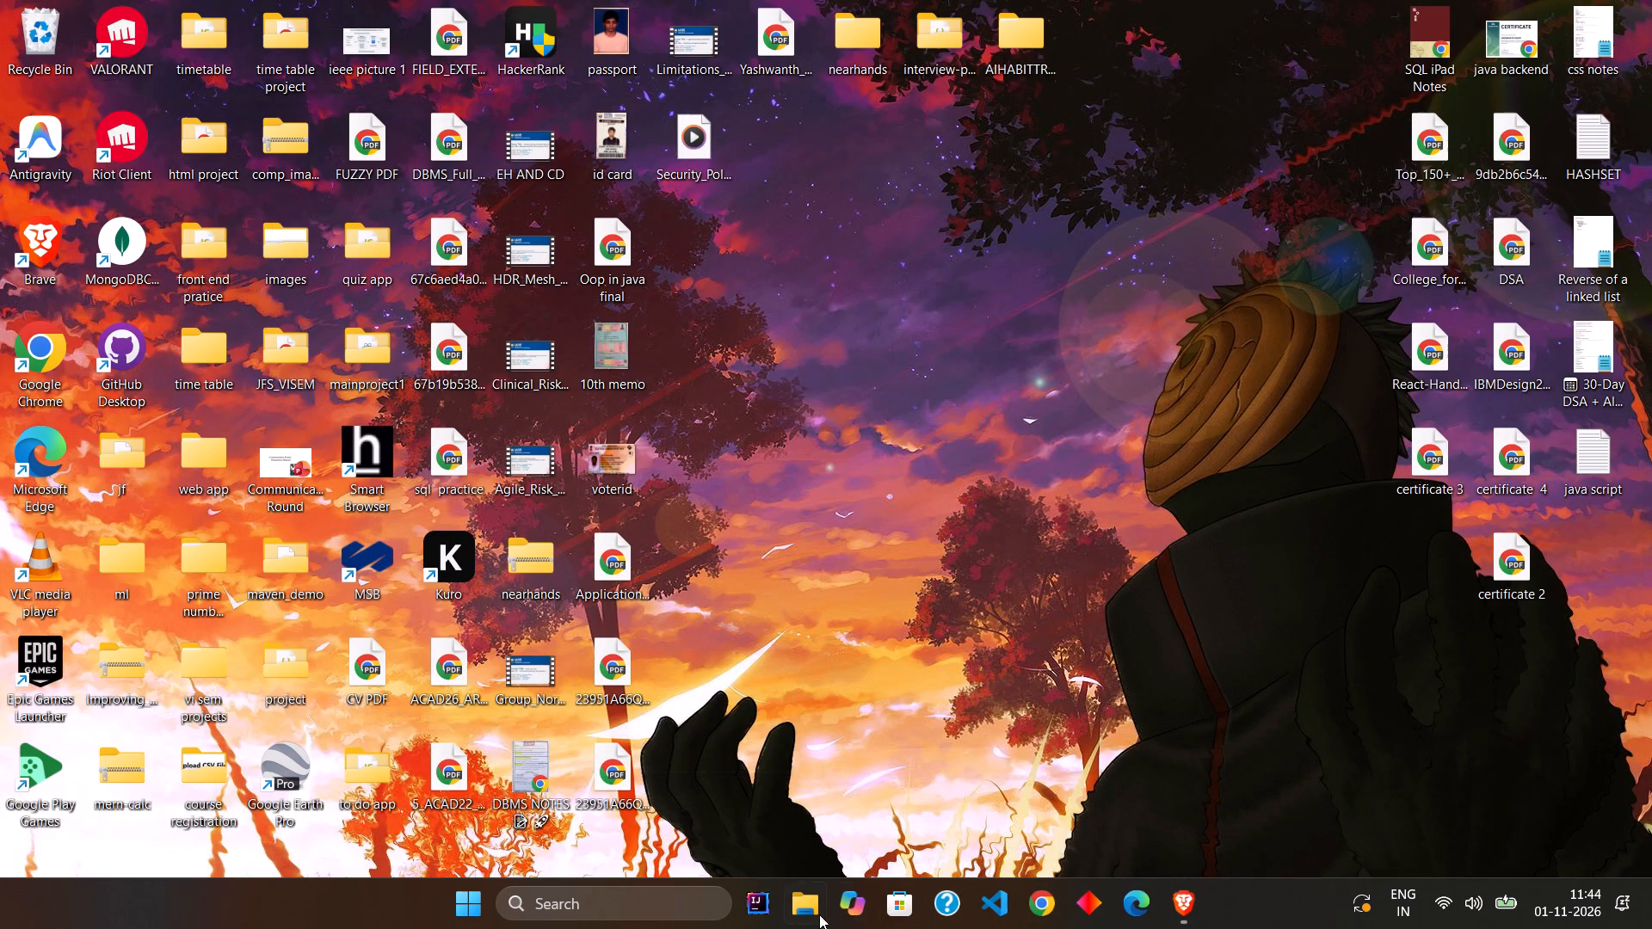
Find PowerPoint through the system search and launch it to its list of recent presentations.
left_click(663, 888)
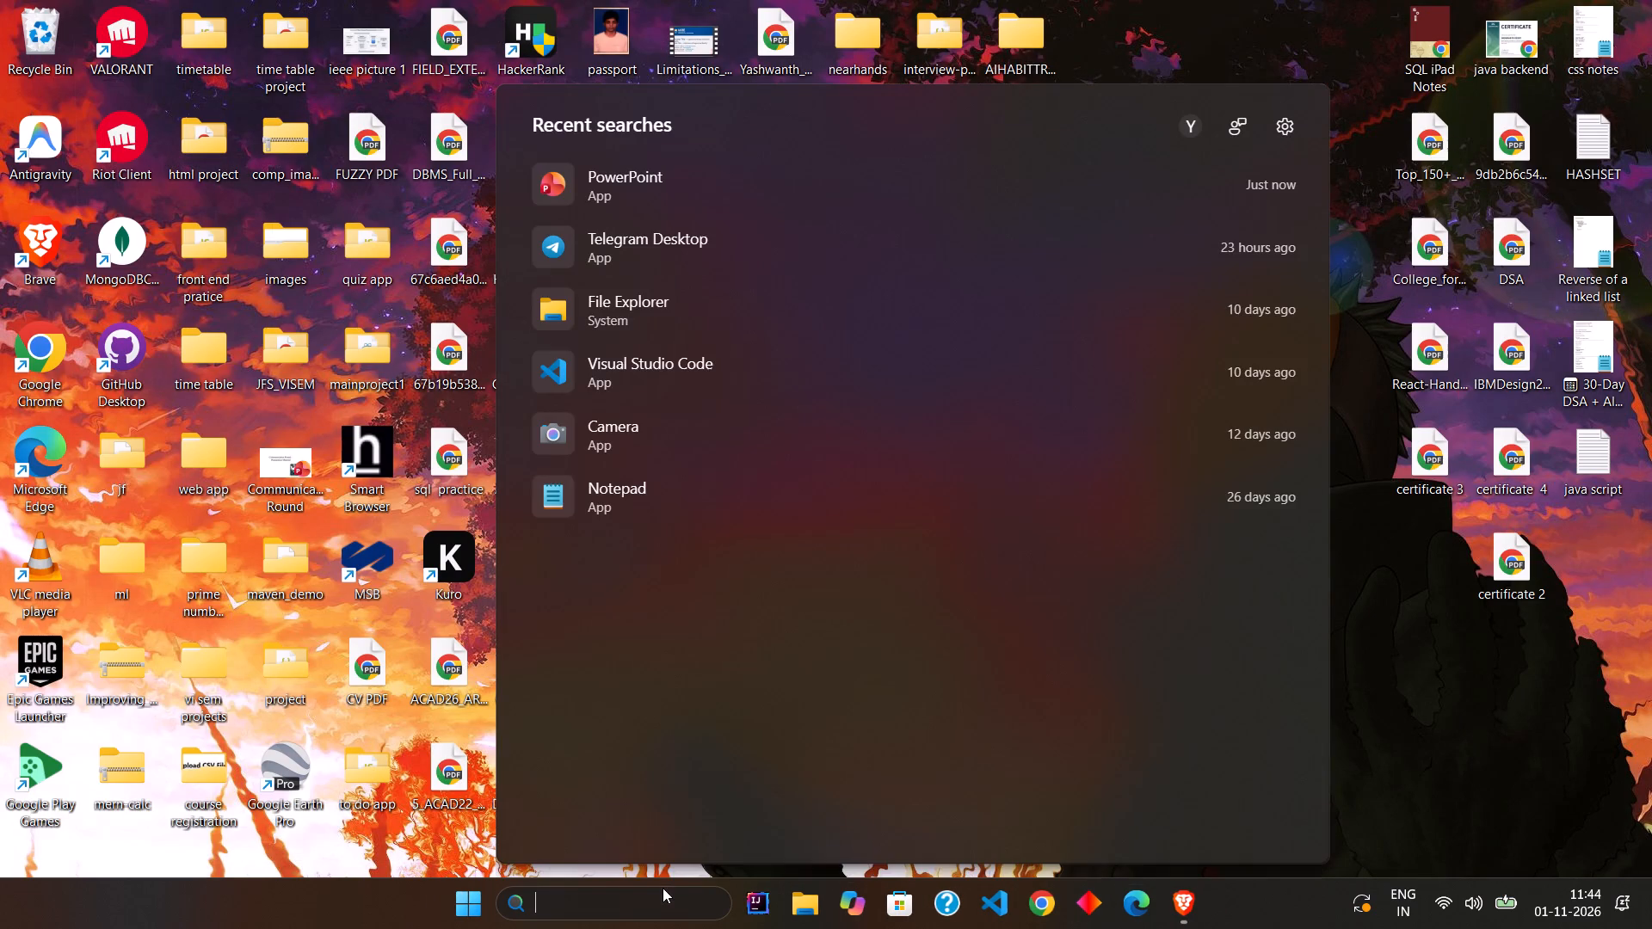
type("pp")
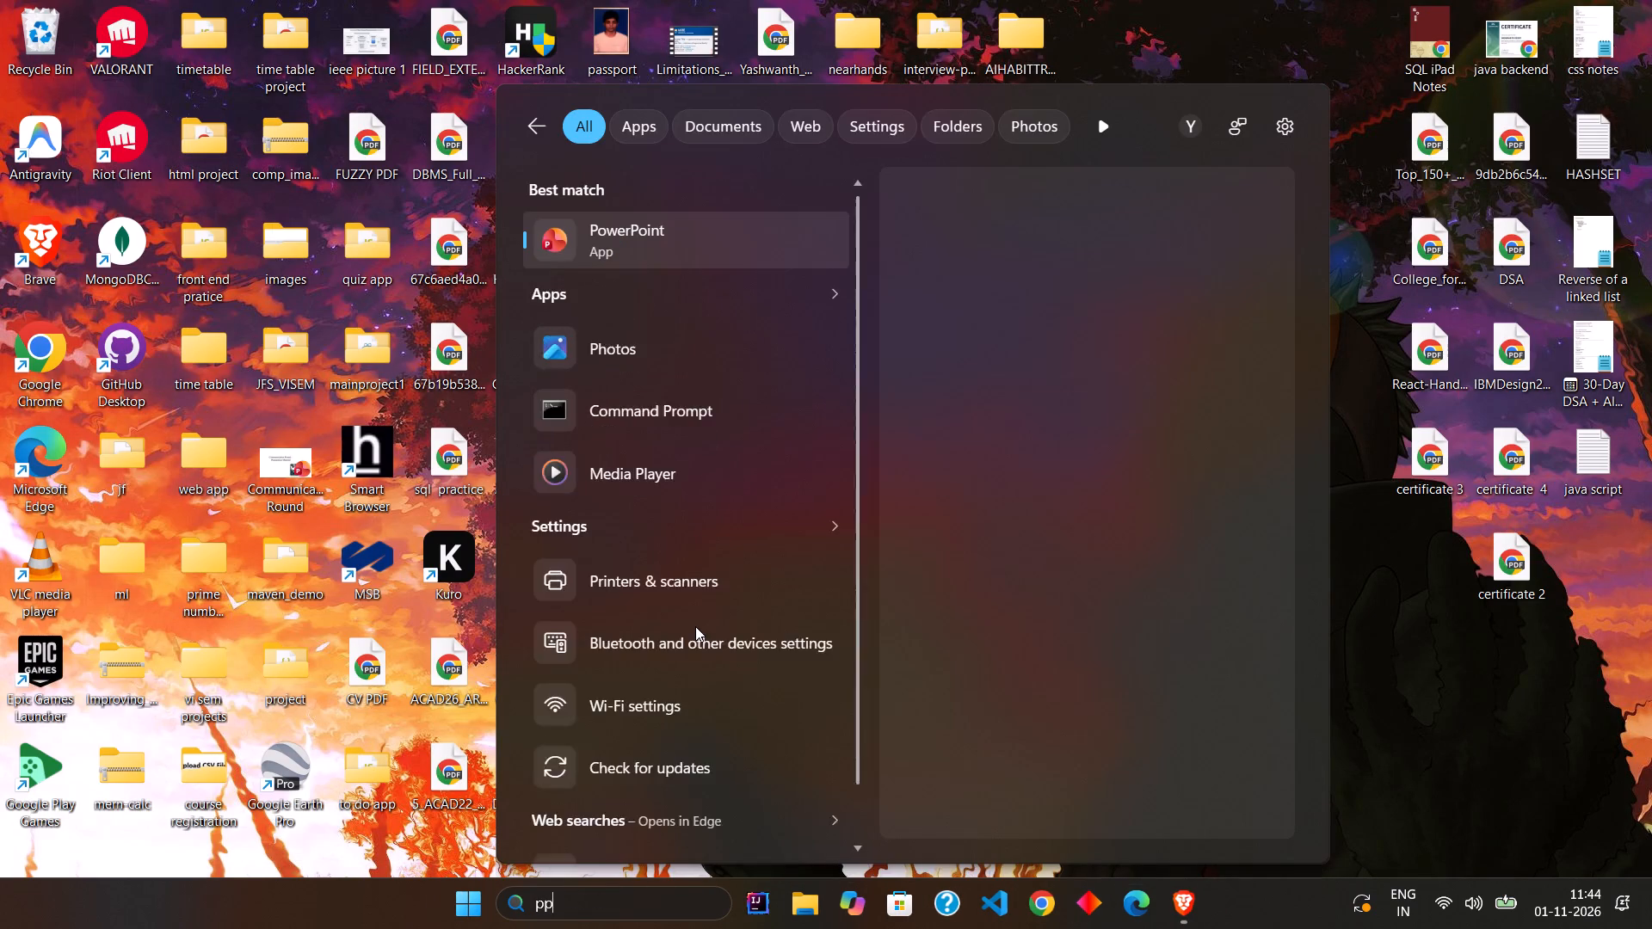
key("Return")
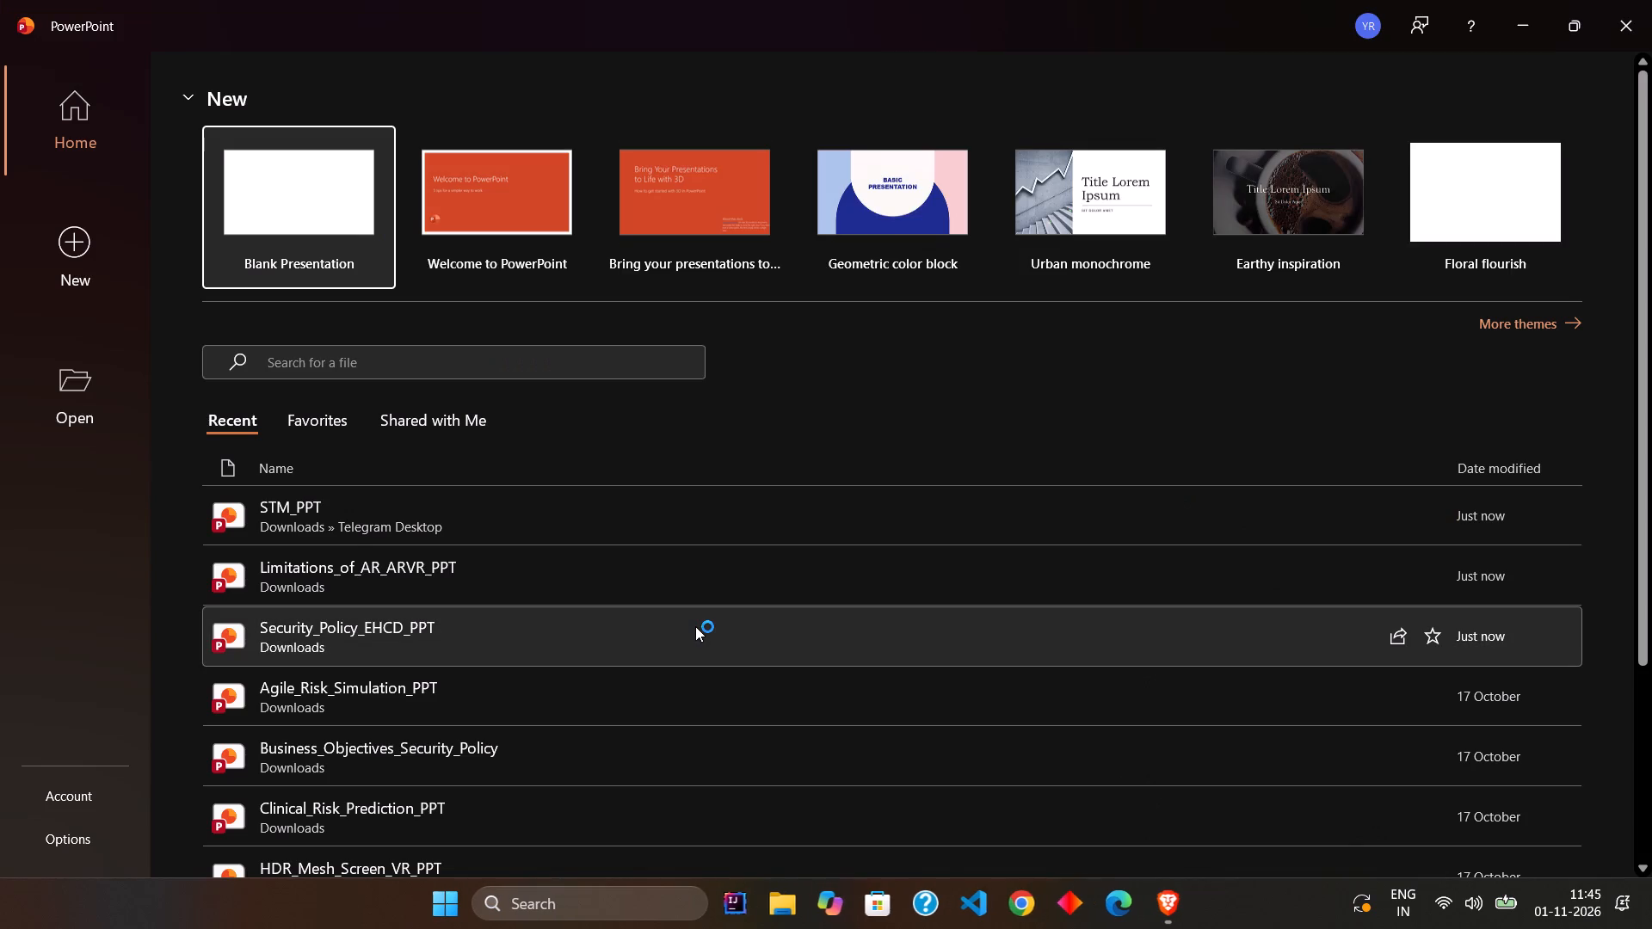